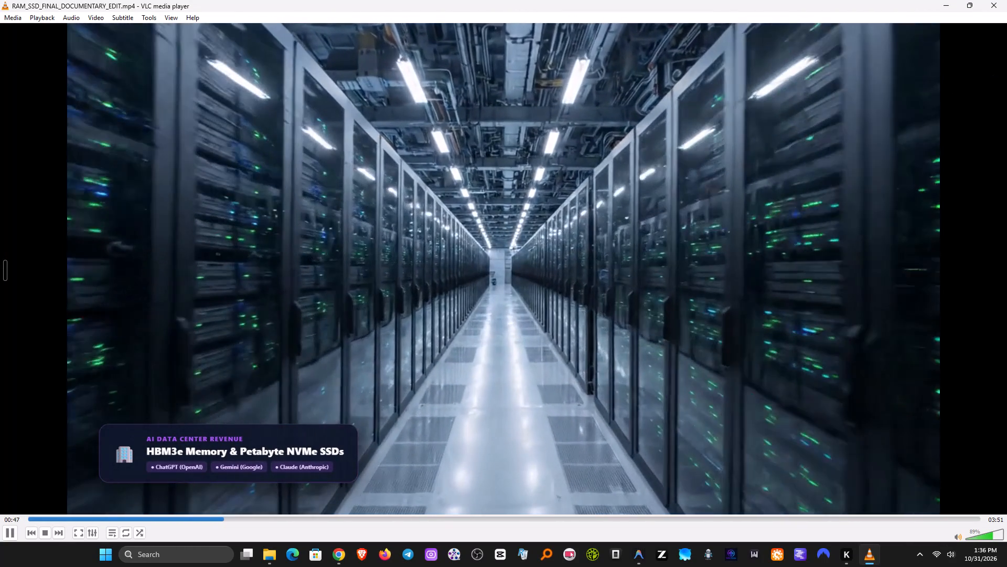
Close the video player, launch CapCut and dismiss the Pro offer.
click(1002, 0)
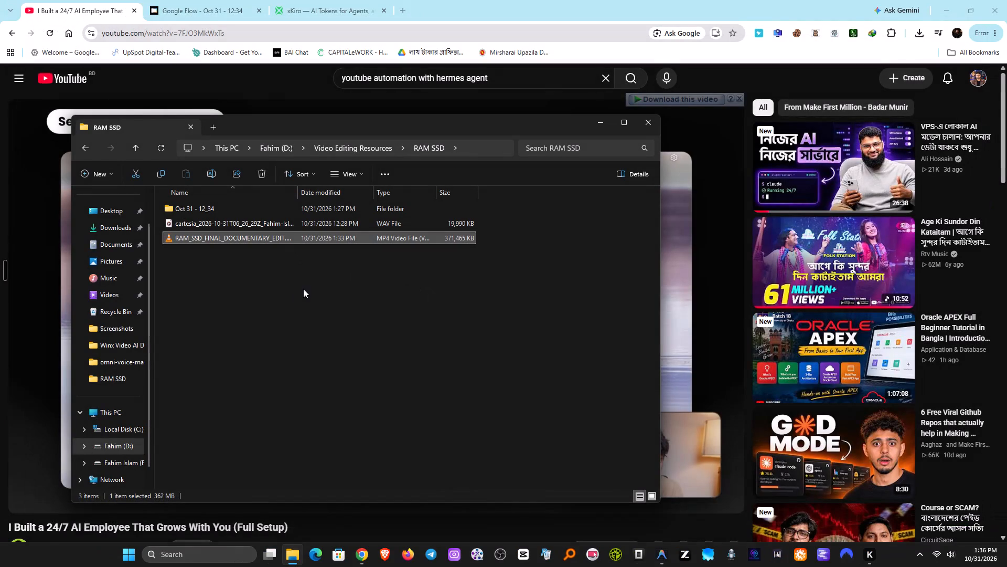
click(185, 548)
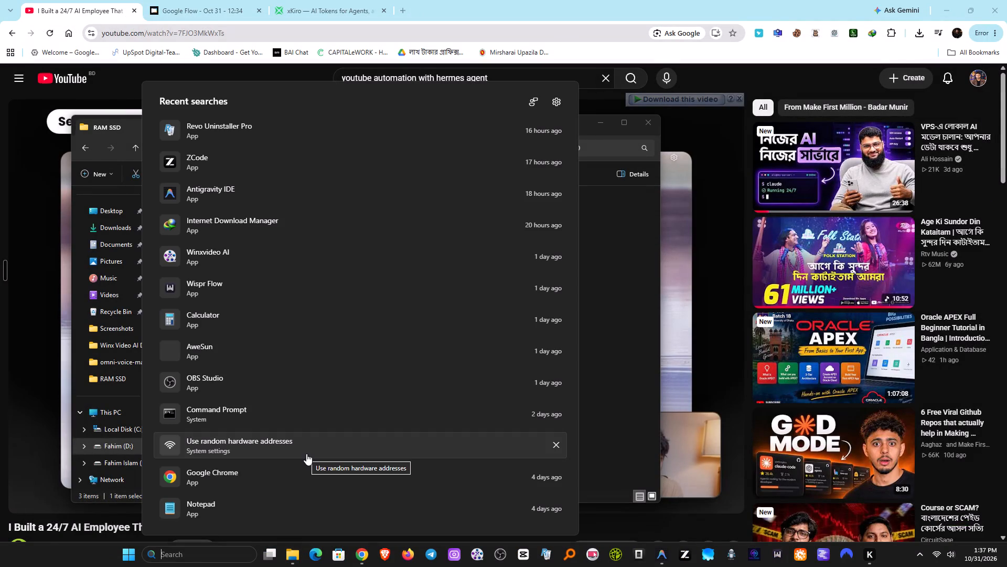
text(cap)
key(Return)
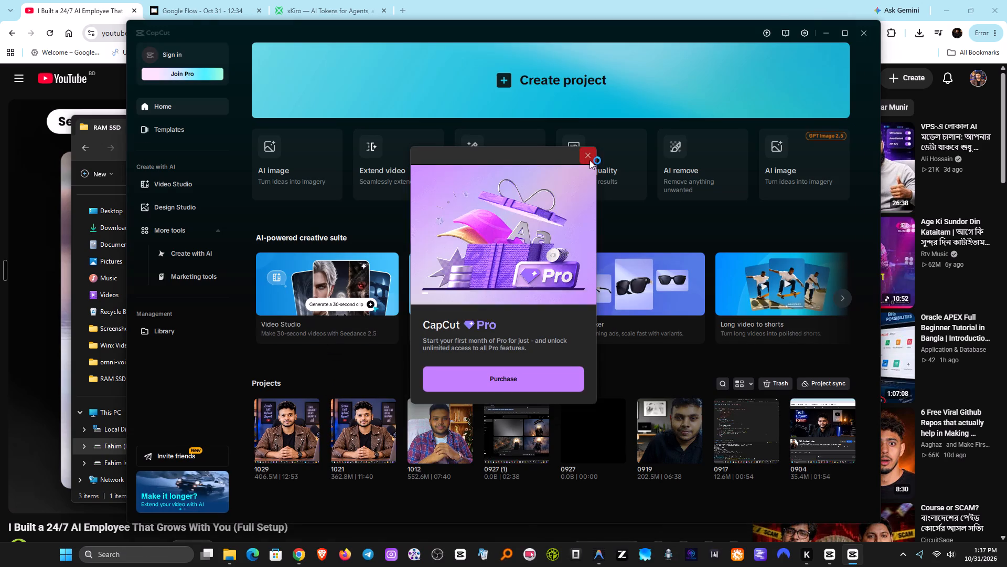
click(589, 159)
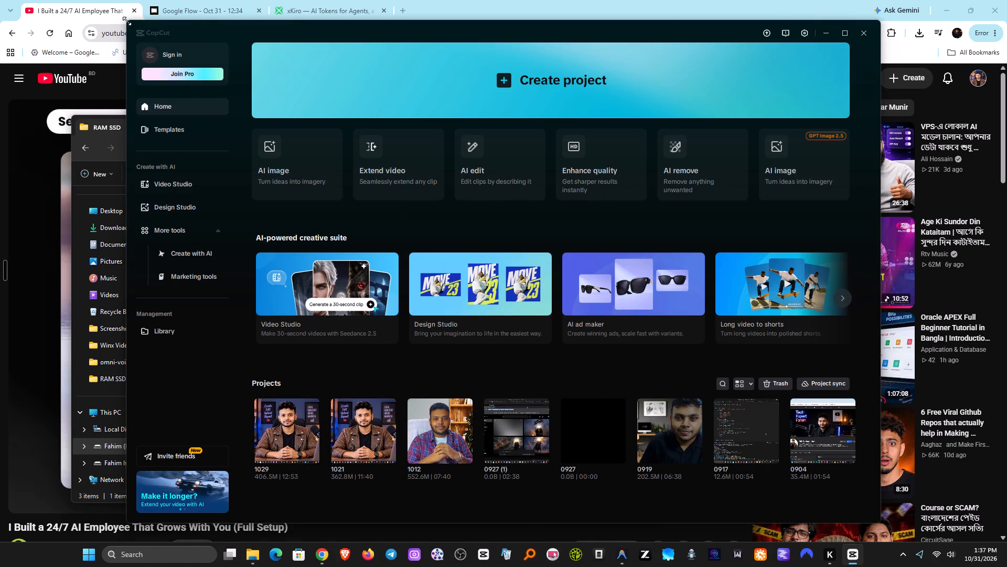
Create a new video project.
drag(127, 21, 388, 108)
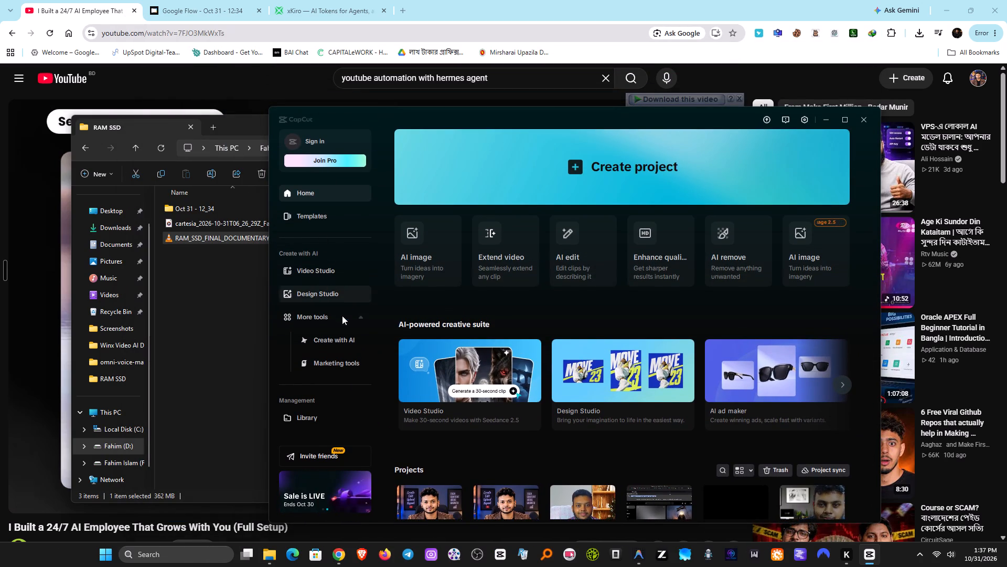
click(583, 170)
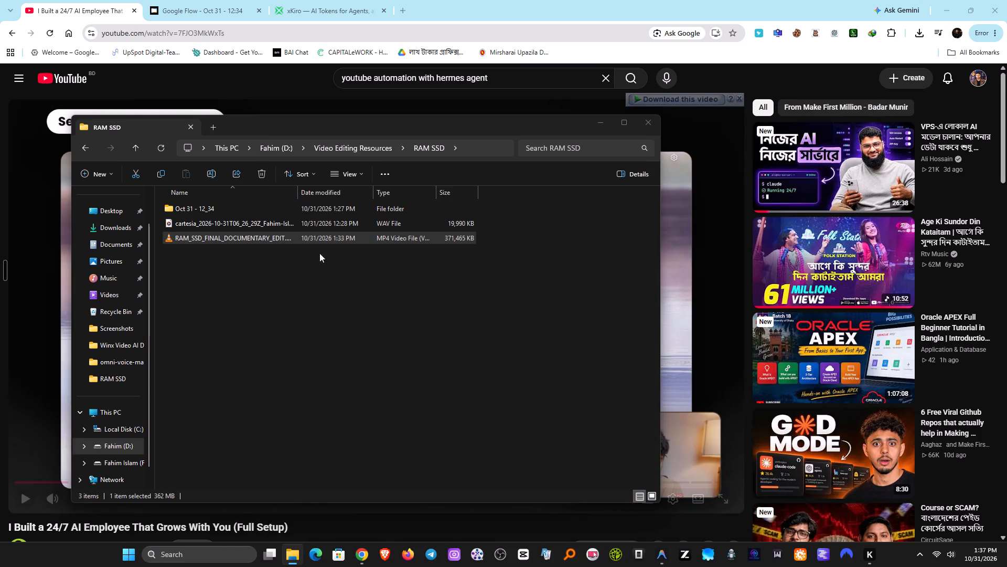
Import RAM_SSD_FINAL_DOCUMENTARY_EDIT.mp4 from the RAM SSD folder into the project's media.
click(984, 8)
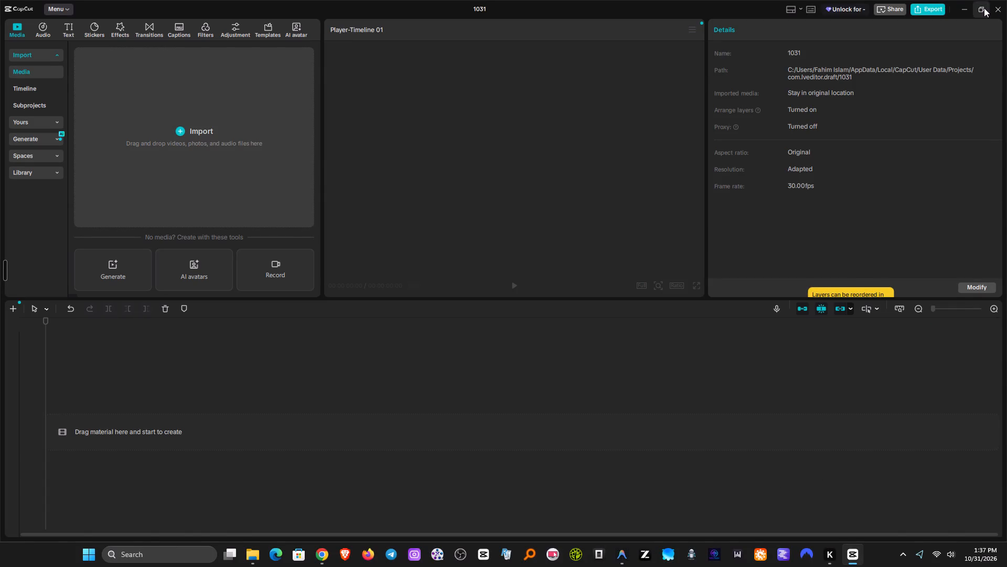
drag(299, 102, 446, 190)
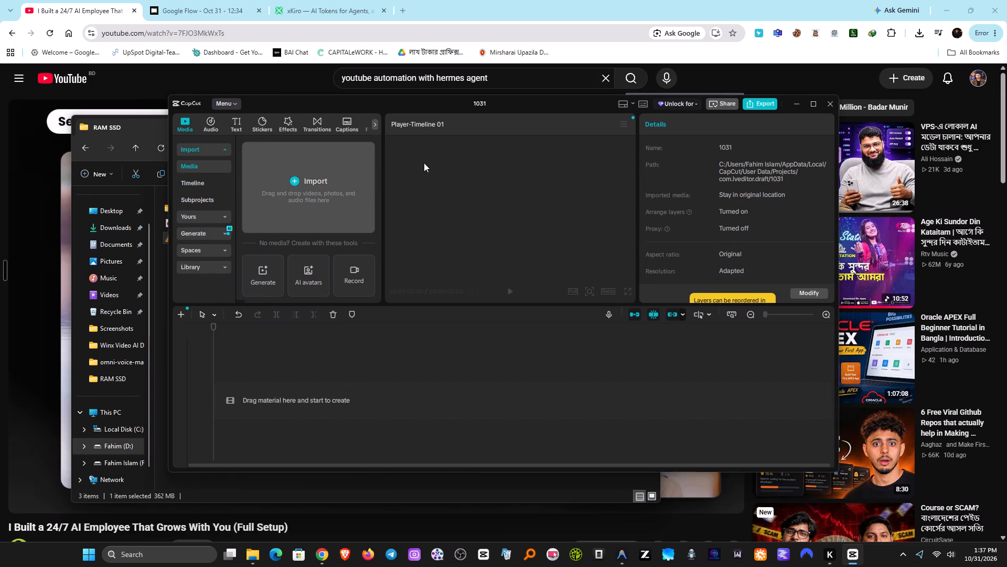
drag(380, 101, 447, 176)
drag(181, 237, 338, 272)
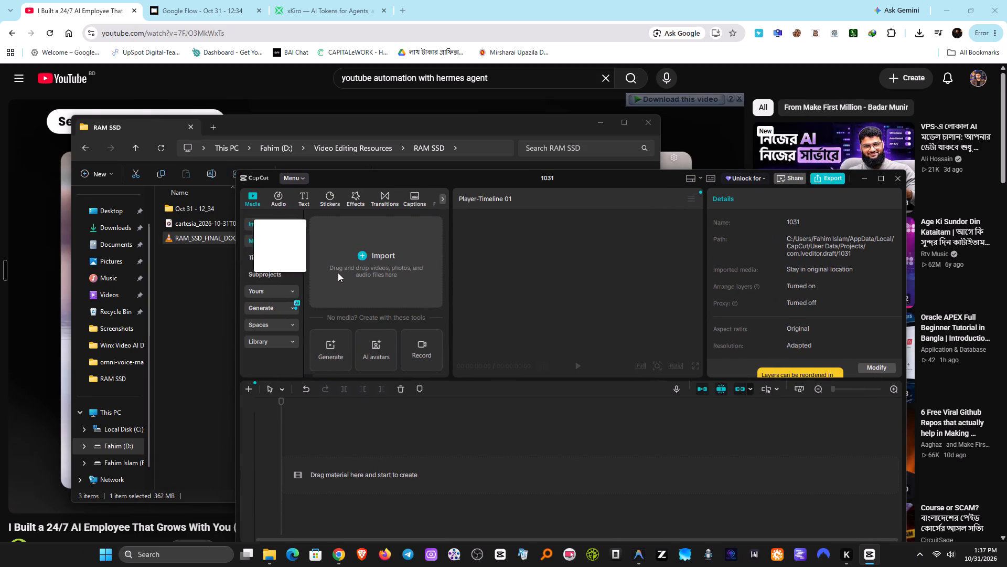
drag(338, 272, 385, 271)
click(878, 178)
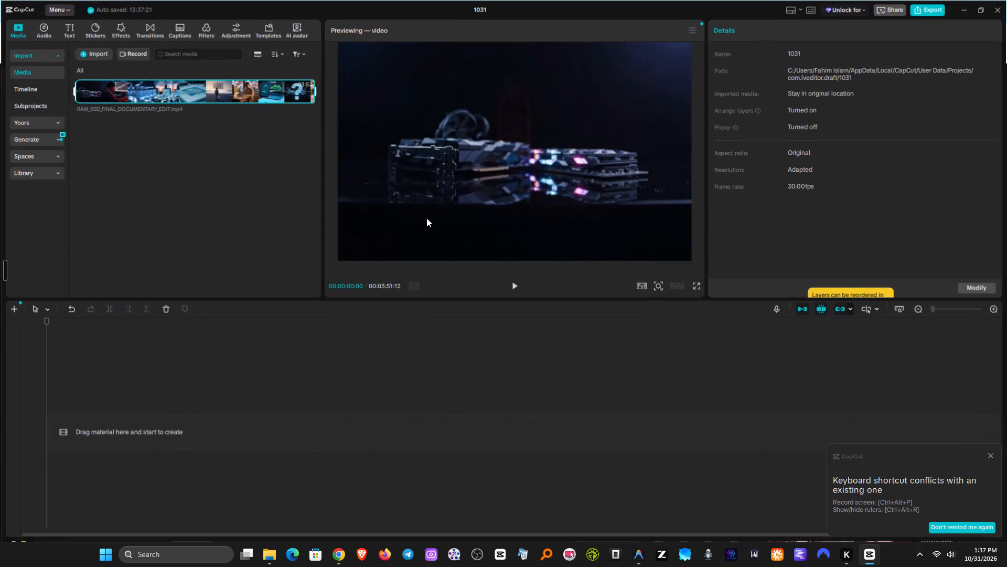
Place the imported RAM_SSD_FINAL_DOCUMENTARY_EDIT.mp4 video at the start of the timeline.
drag(159, 91, 95, 430)
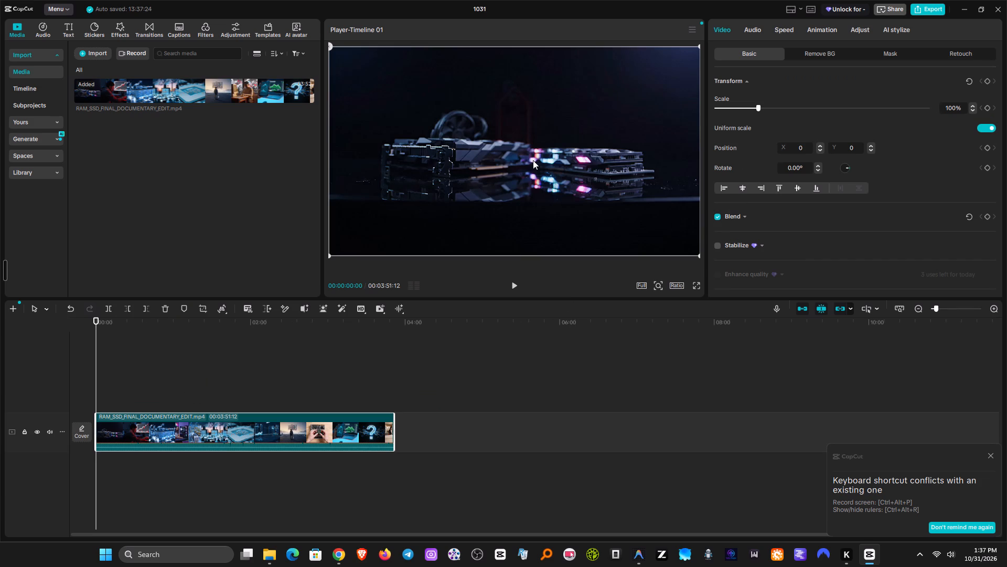
Preview the opening seconds of the video and look through the clip's basic video settings.
click(519, 284)
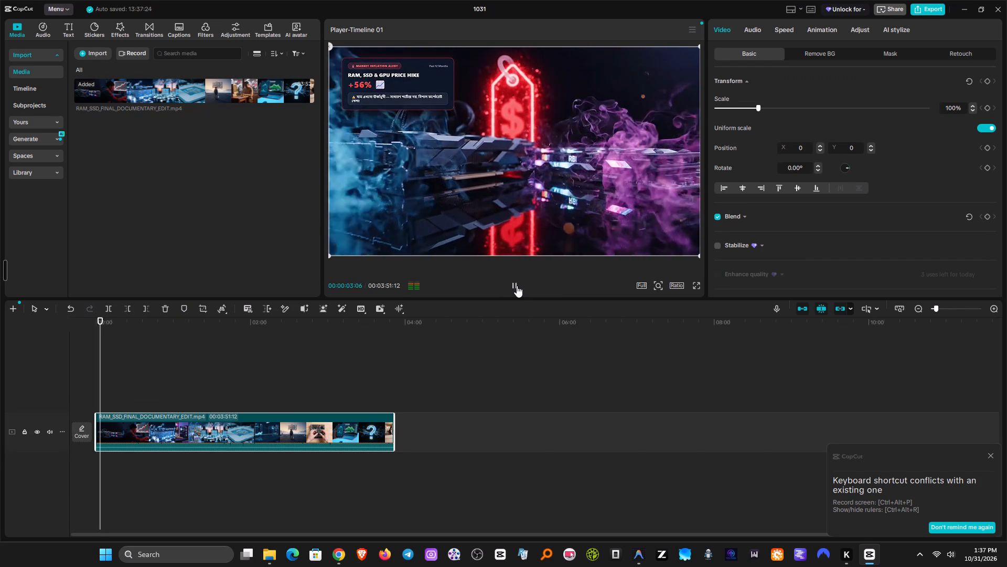
click(517, 286)
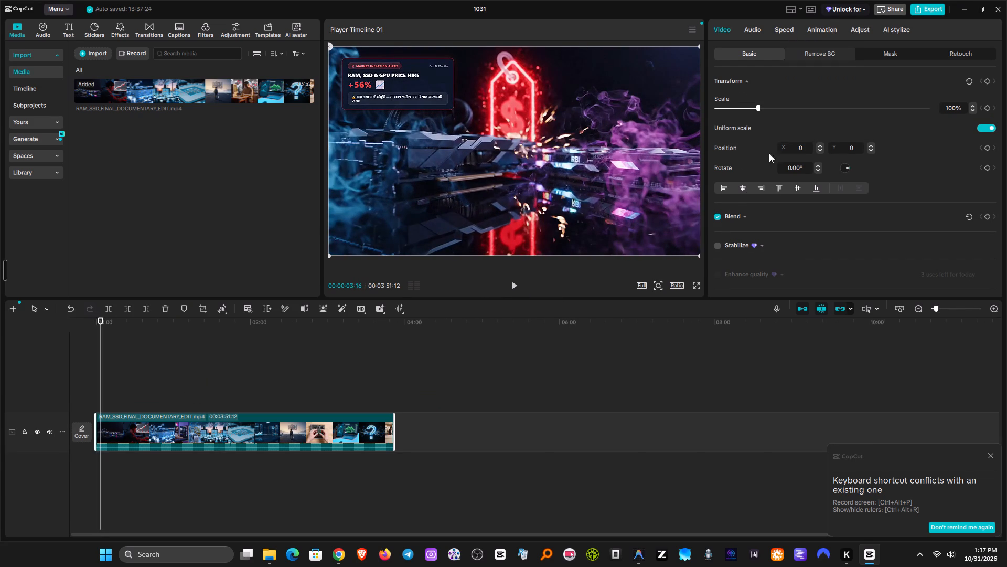
scroll(830, 236, down, 4)
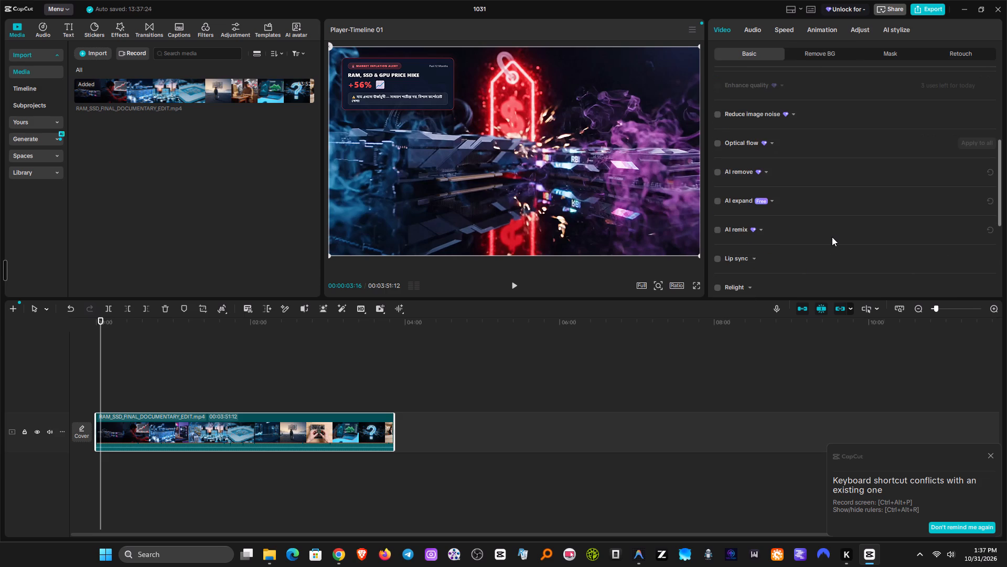
scroll(832, 235, down, 8)
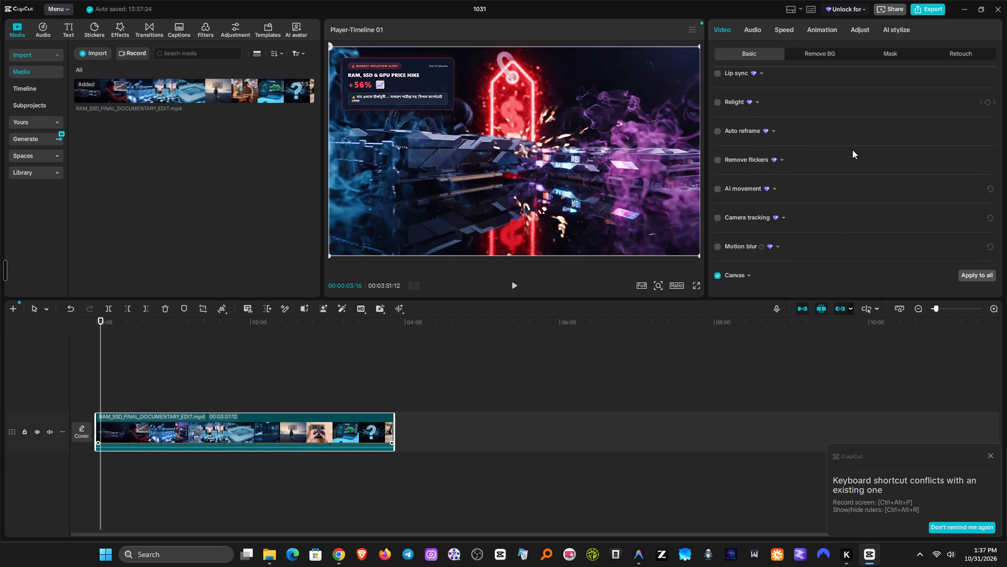
scroll(852, 150, up, 10)
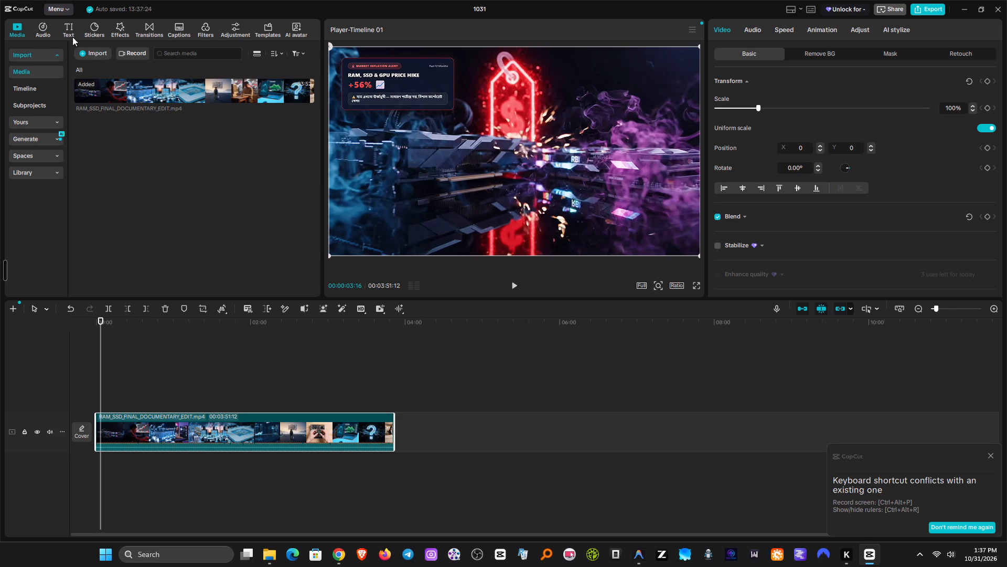
click(40, 30)
click(16, 31)
Generate automatic captions for the video with Bengali as spoken language and bilingual captions set to None.
click(184, 29)
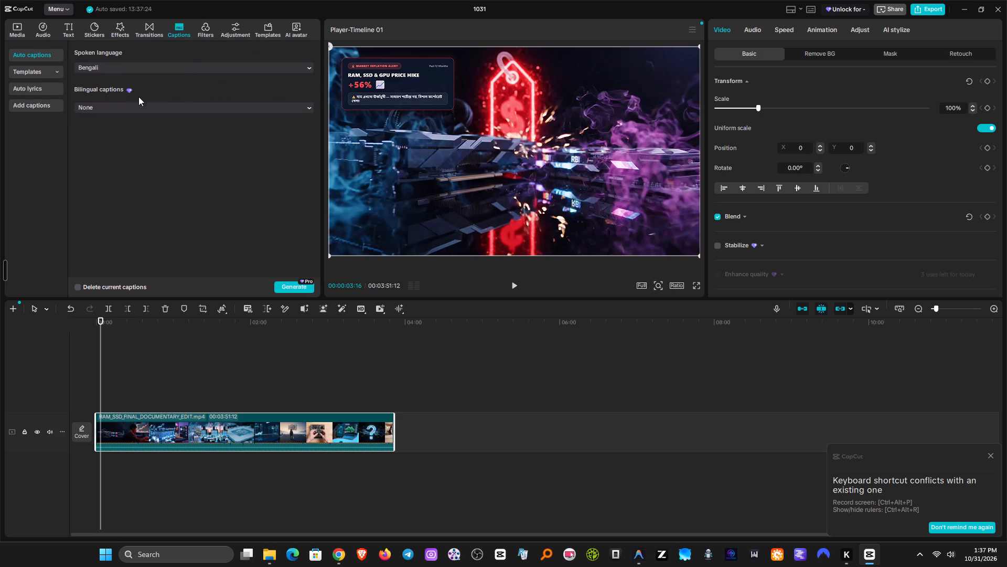
click(121, 111)
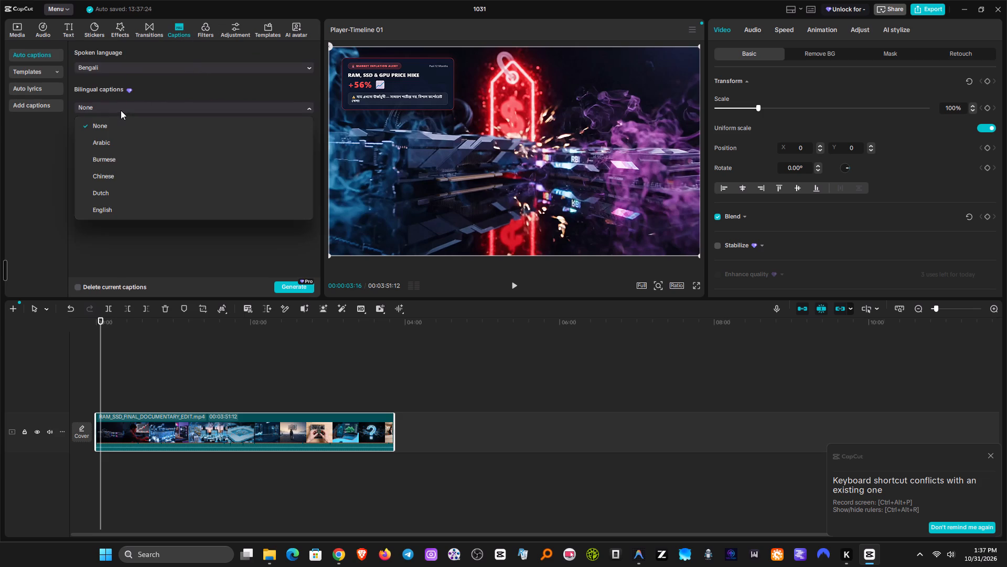
click(121, 110)
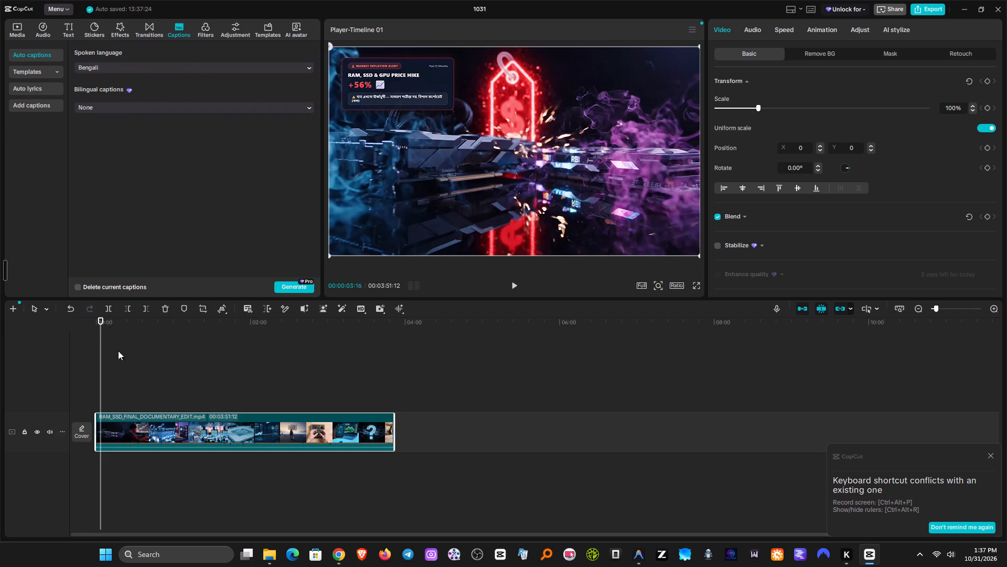
drag(100, 321, 82, 325)
click(287, 286)
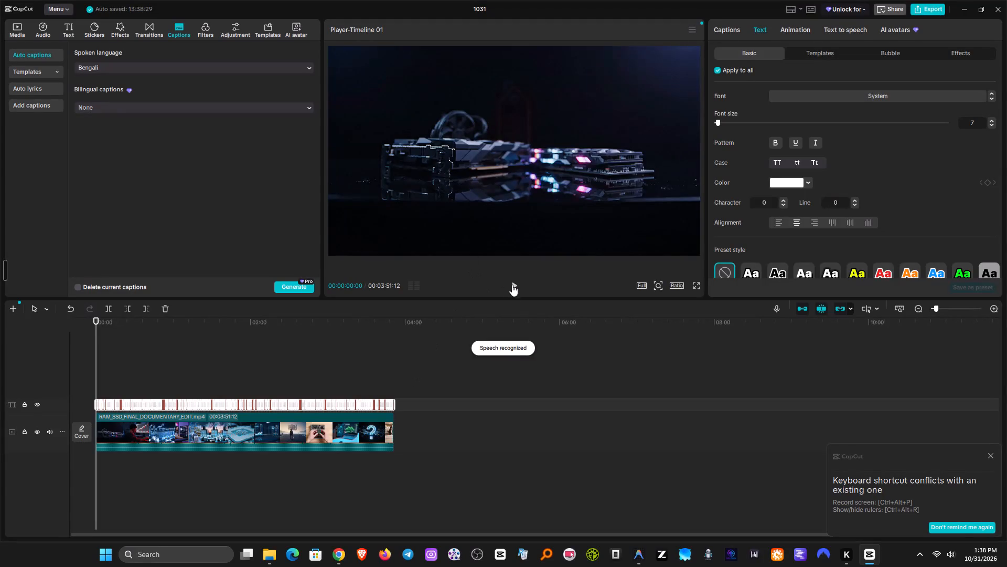
Play the opening to check the captions, and give all captions the Hind Siliguri Bold font and the yellow outlined preset style.
click(513, 283)
click(513, 283)
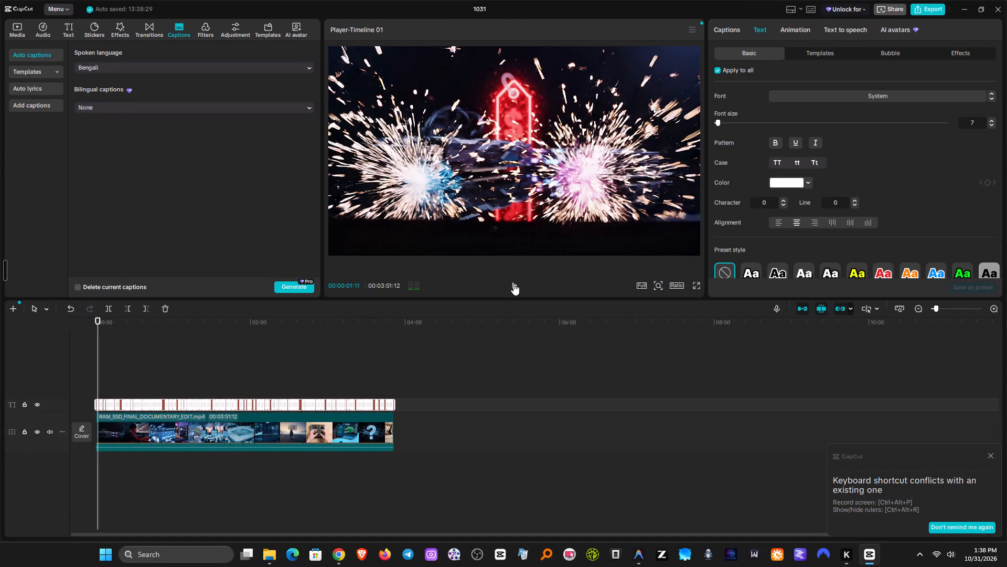
click(513, 283)
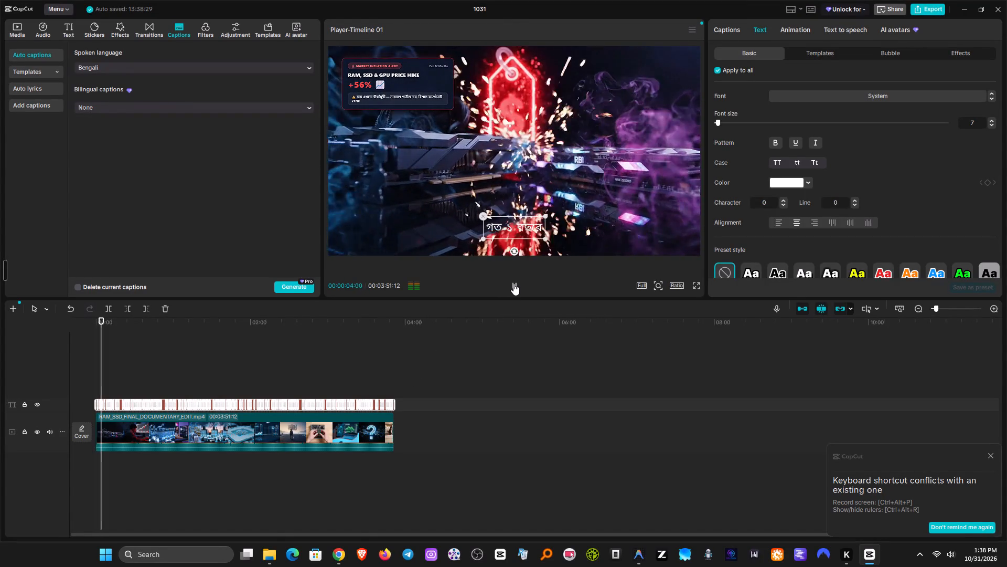
click(513, 283)
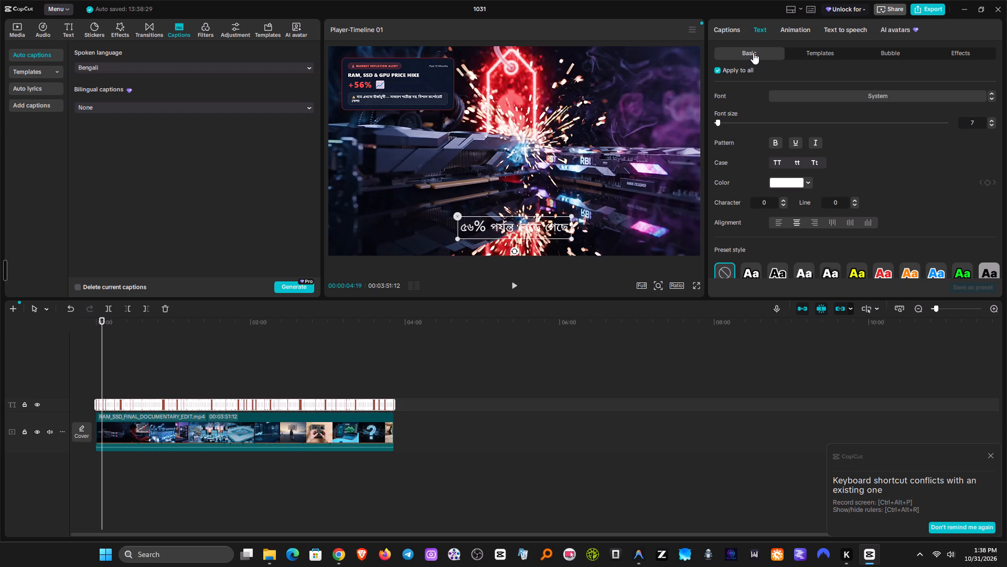
click(862, 97)
click(833, 165)
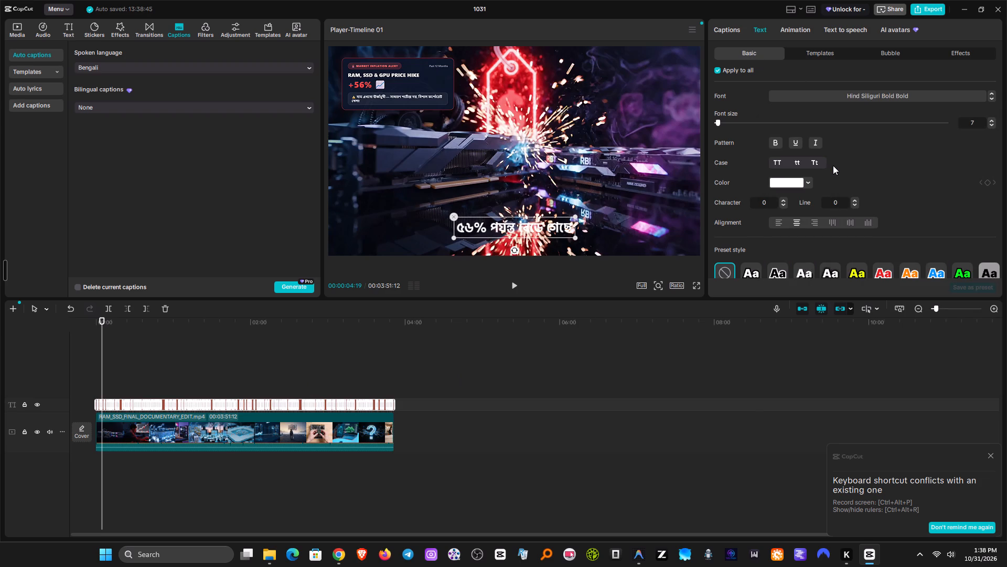
click(859, 265)
Replay the opening from the start and replace the last Bengali word of the first caption with RAM.
drag(102, 323, 72, 327)
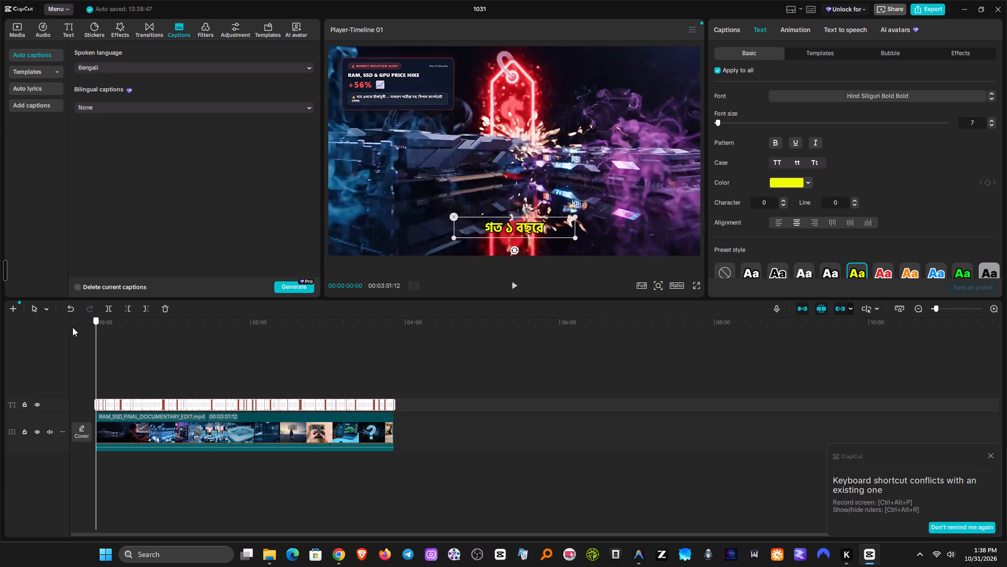
drag(72, 327, 60, 328)
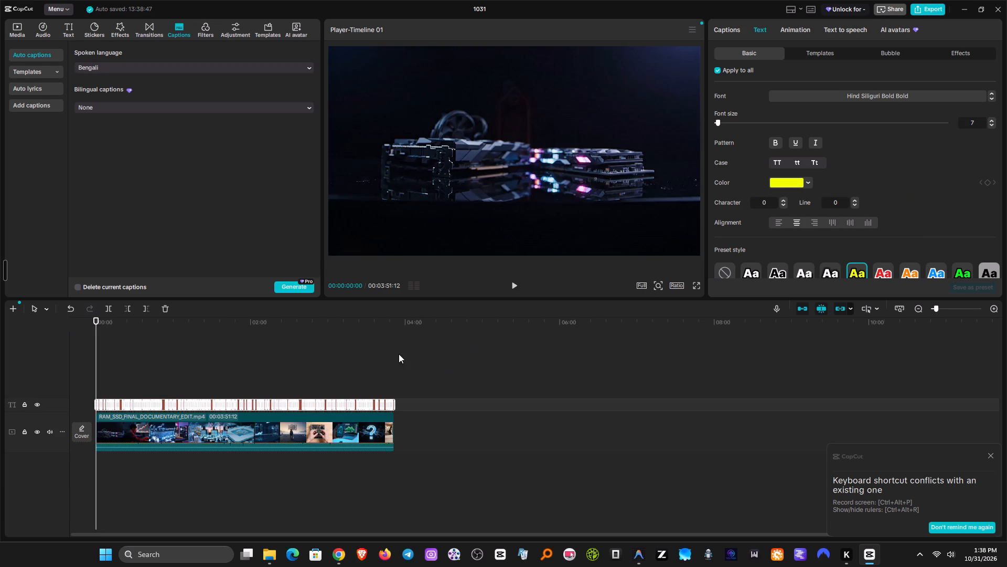
ctrl+scroll(387, 362, up, 7)
ctrl+scroll(385, 362, up, 15)
click(515, 282)
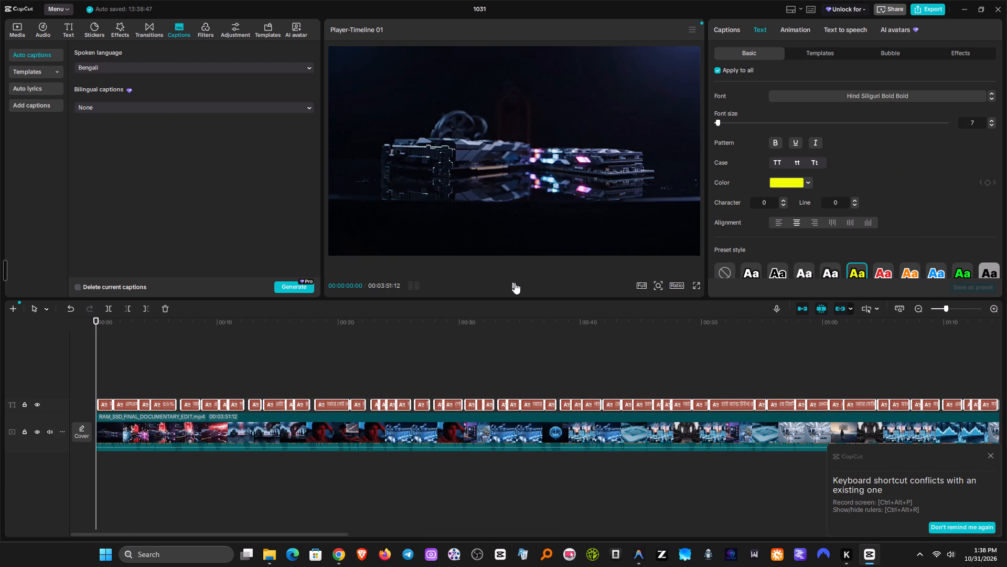
click(516, 285)
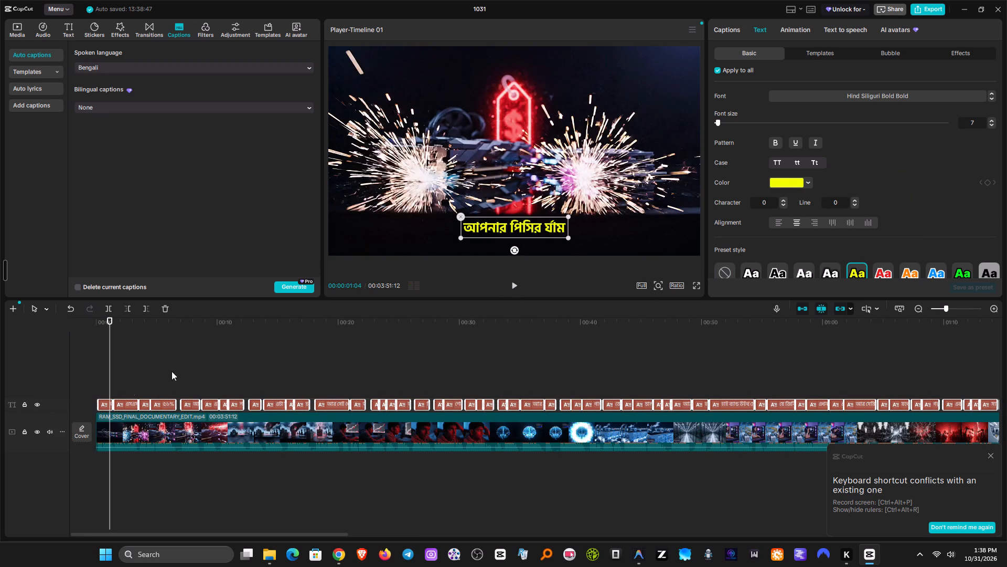
click(105, 405)
drag(752, 95, 763, 95)
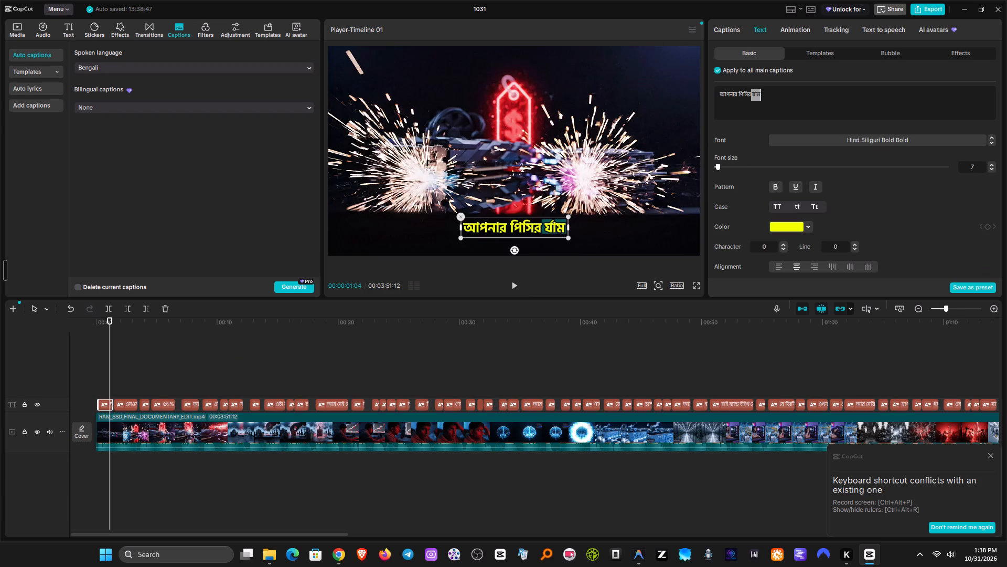
drag(763, 95, 766, 95)
key(backslash)
key(BackSpace)
key(space)
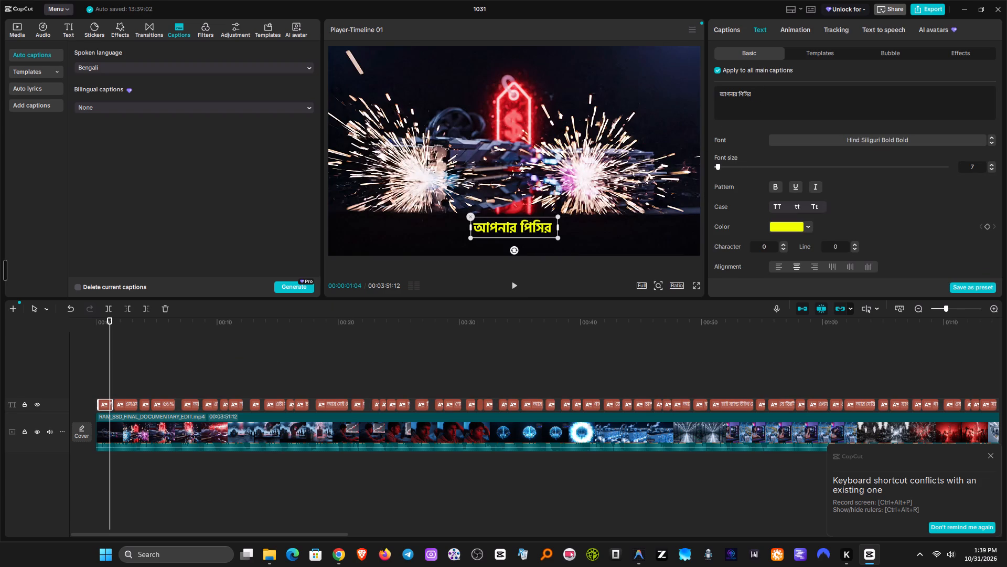
text(RAM)
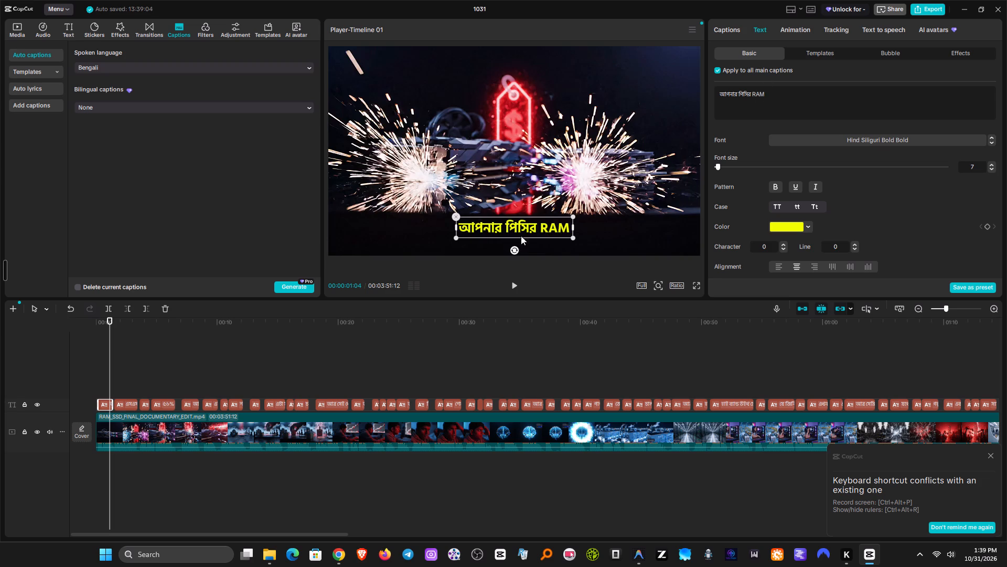
Select all captions on the timeline and move them slightly lower in the frame, keeping them horizontally centred.
click(515, 285)
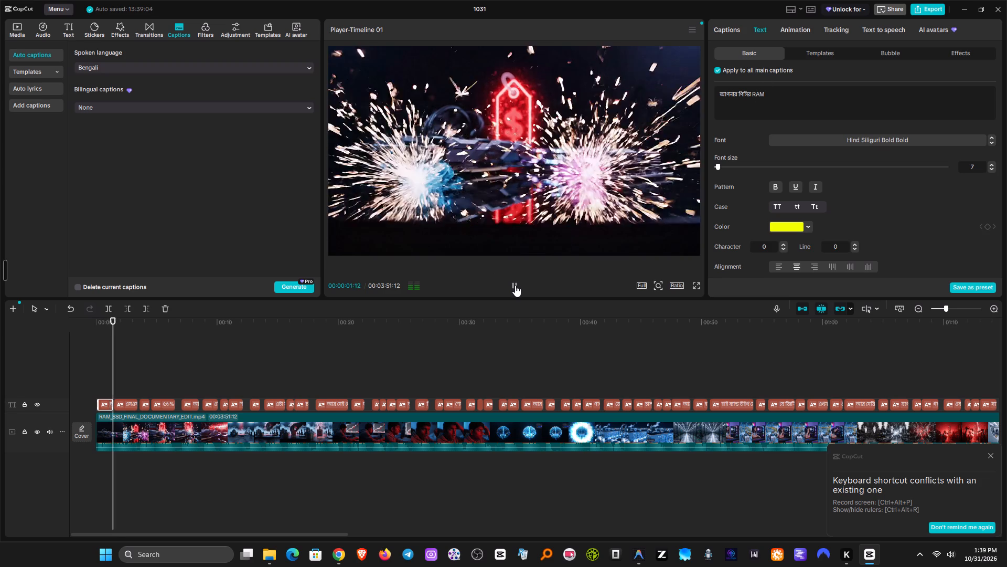
click(515, 285)
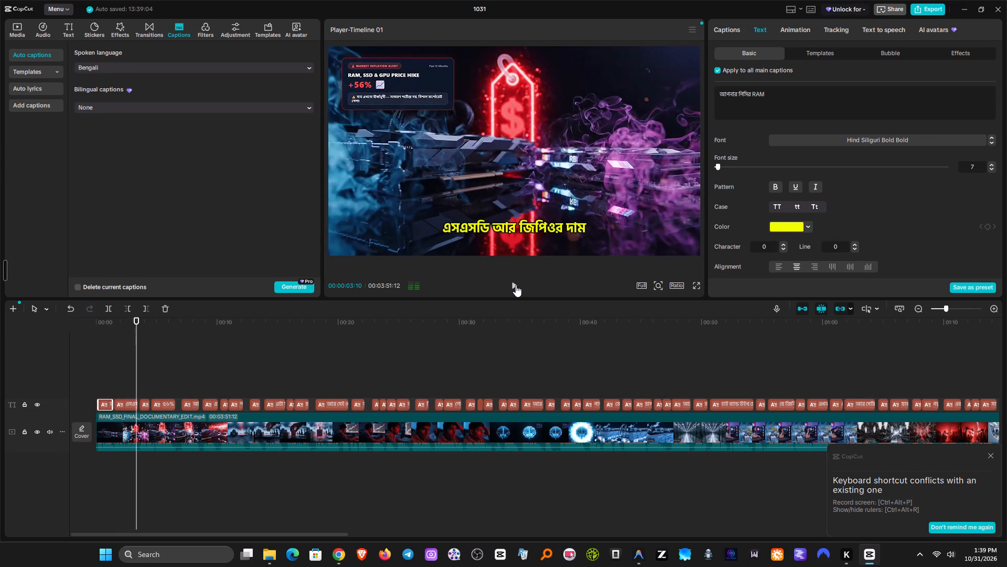
ctrl+scroll(530, 355, down, 16)
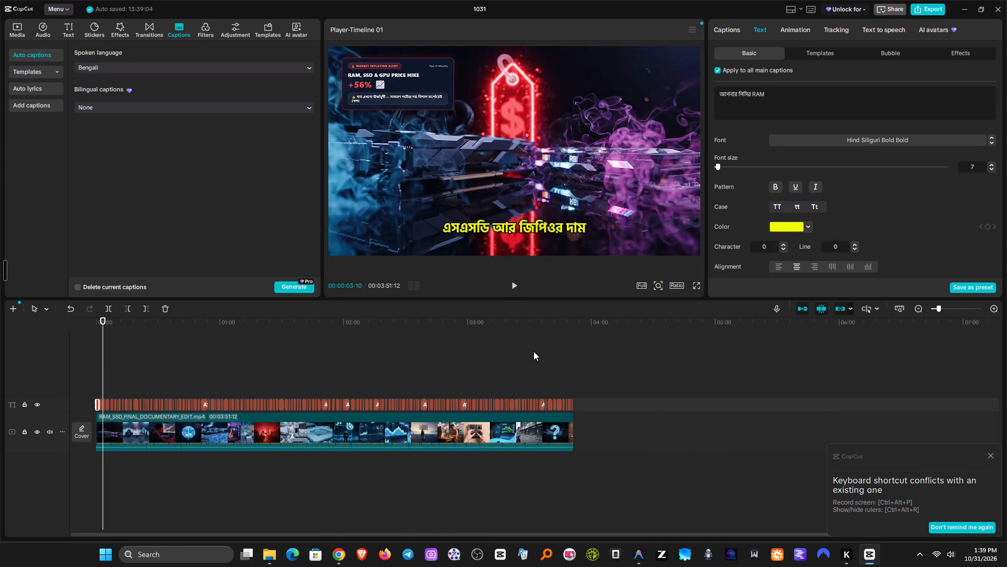
drag(603, 374, 116, 401)
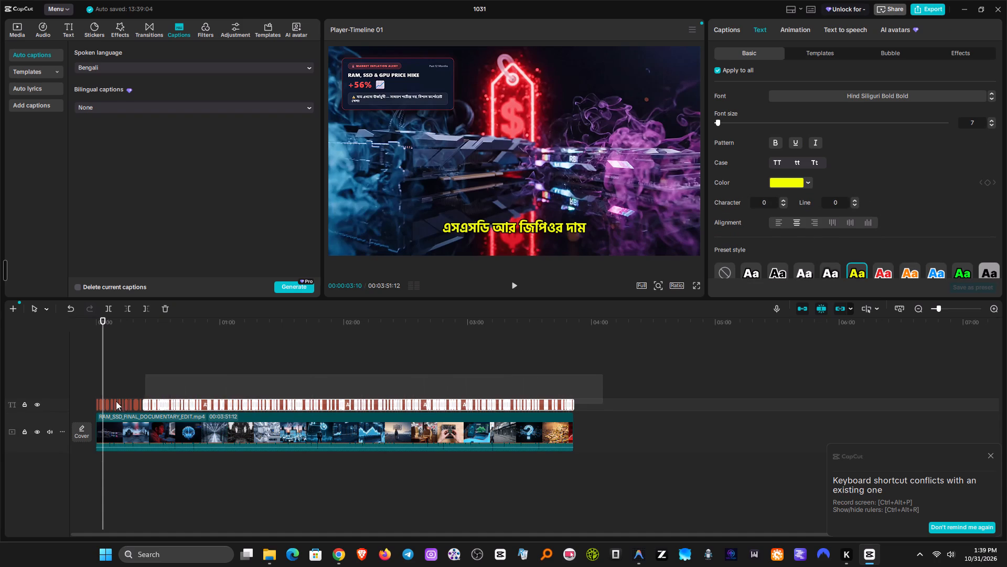
drag(116, 401, 95, 406)
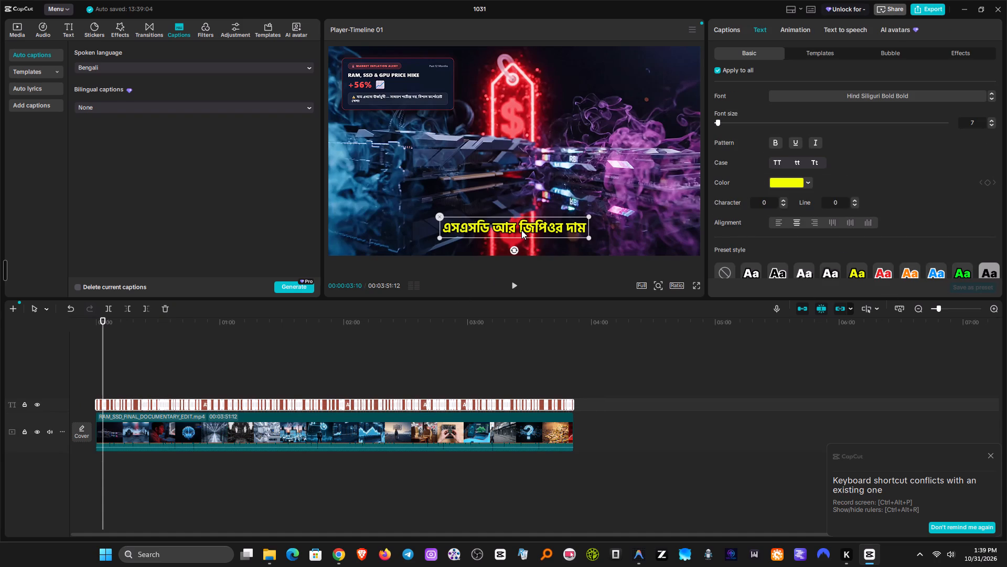
drag(520, 228, 519, 240)
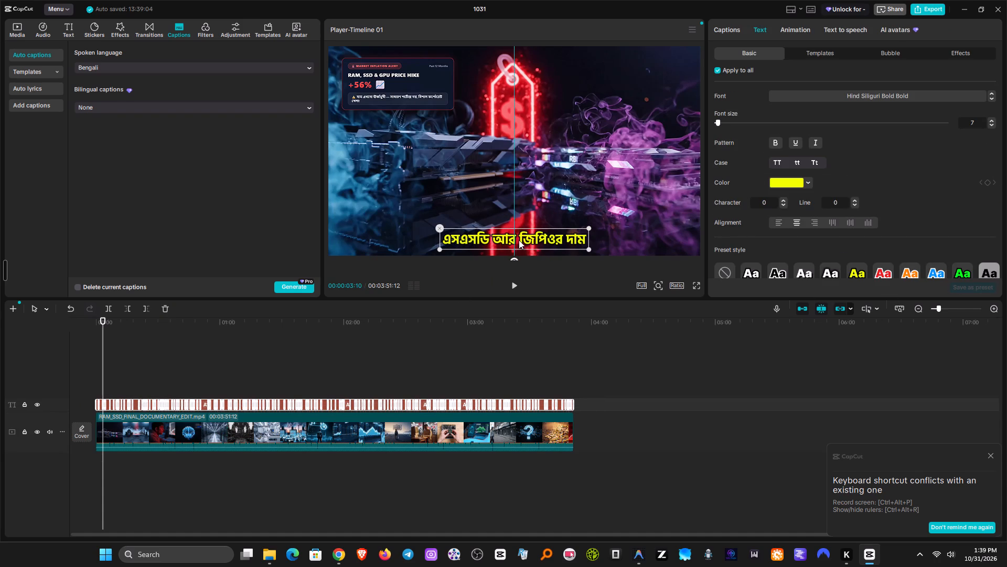
drag(519, 240, 518, 240)
Replay the opening from the start and replace the Bengali spelling of GPU with GPU in the caption at about 0:02.
drag(103, 322, 80, 323)
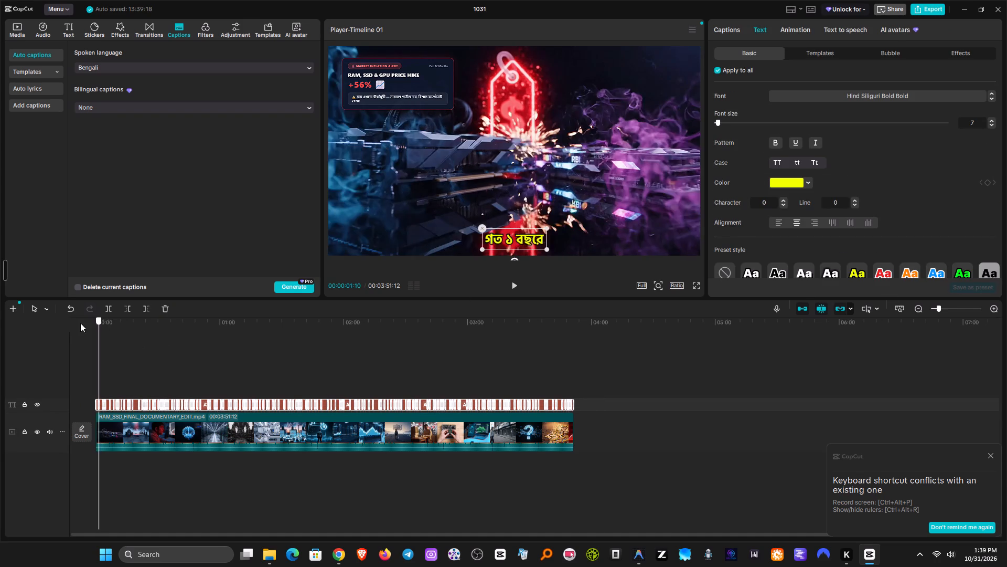
drag(80, 323, 56, 324)
click(512, 286)
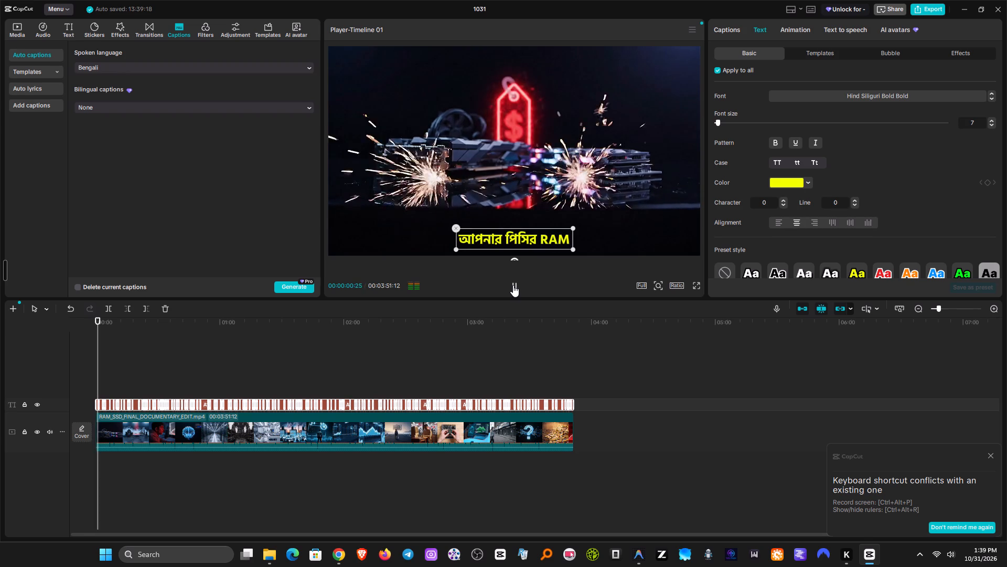
click(514, 284)
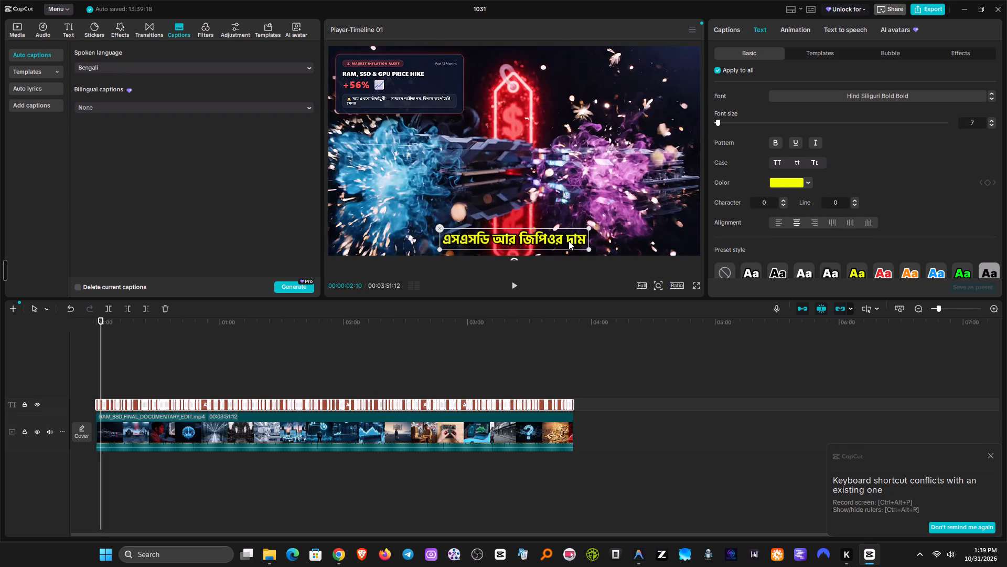
click(548, 237)
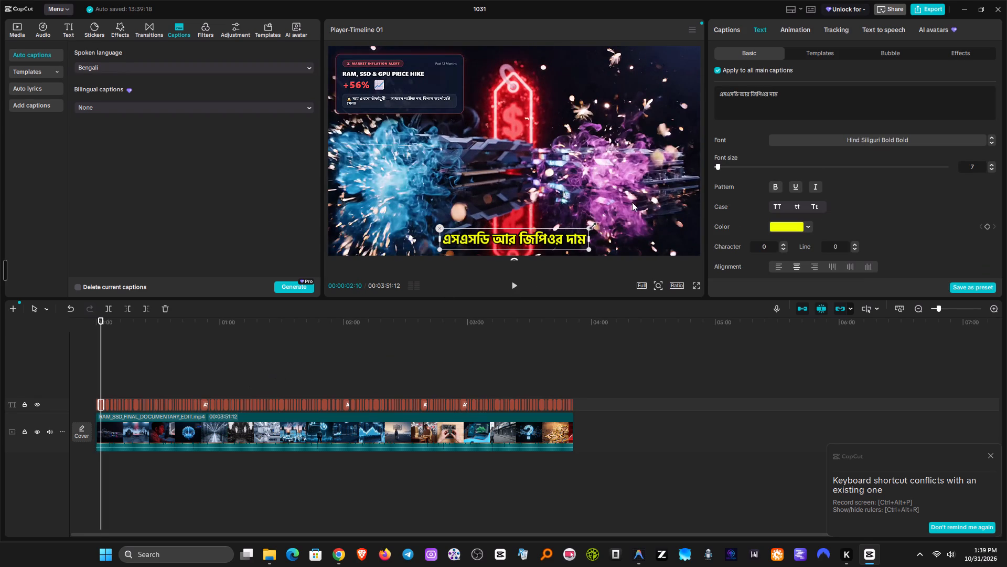
double_click(761, 95)
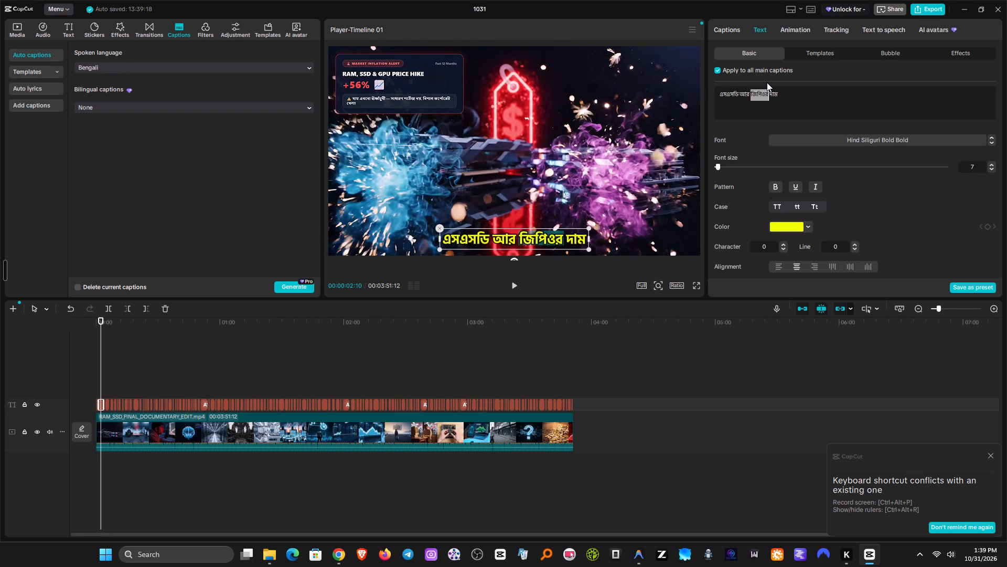
text(GPU)
key(space)
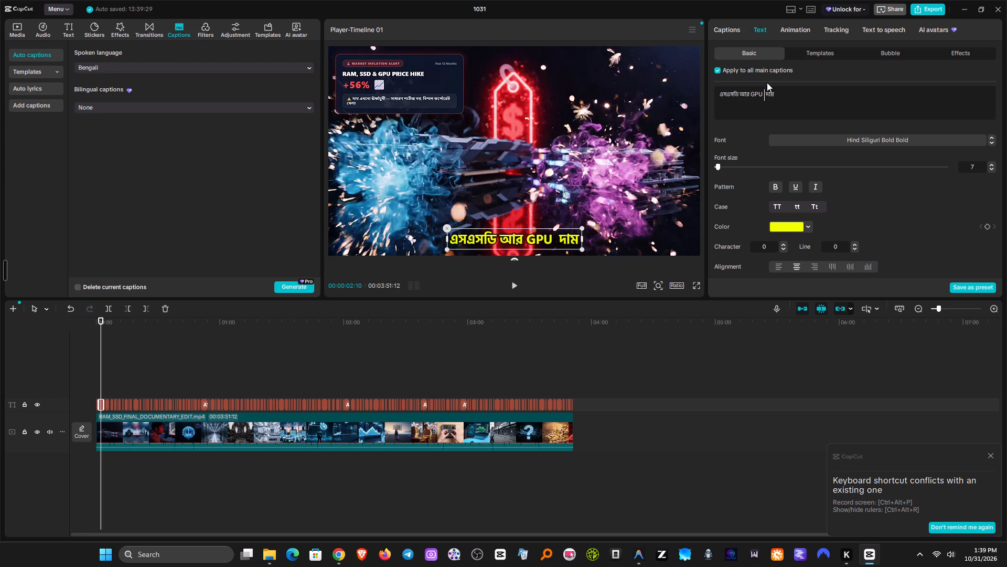
key(BackSpace)
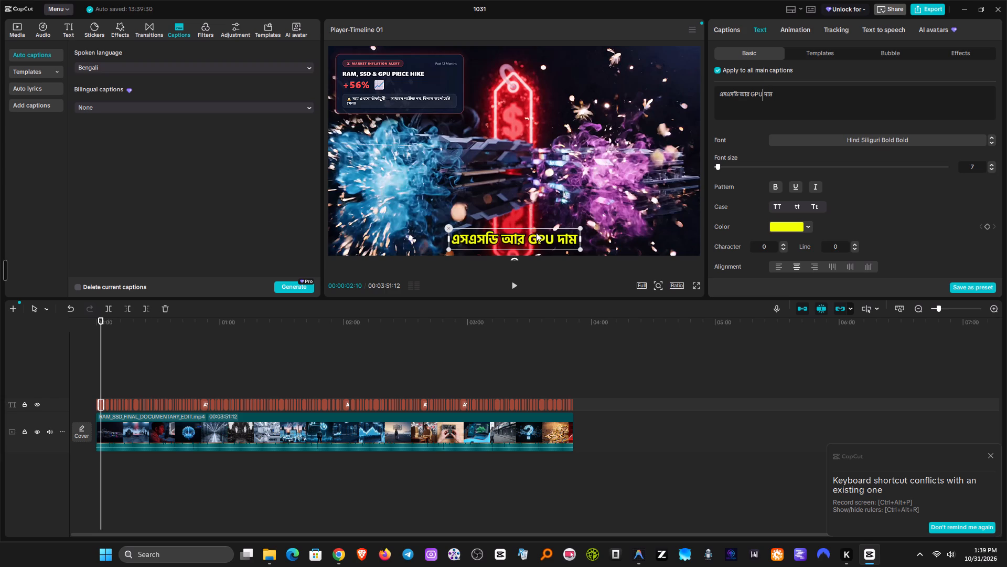
Play the video onward from about 0:02 to review the captions, and set the system volume to about 61 during playback.
click(518, 286)
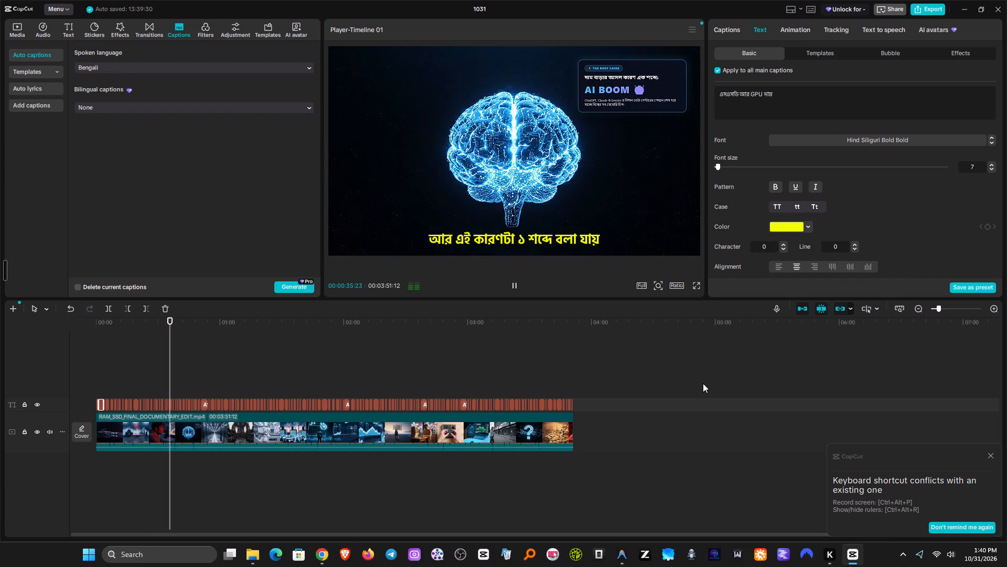
click(952, 552)
drag(914, 494, 917, 493)
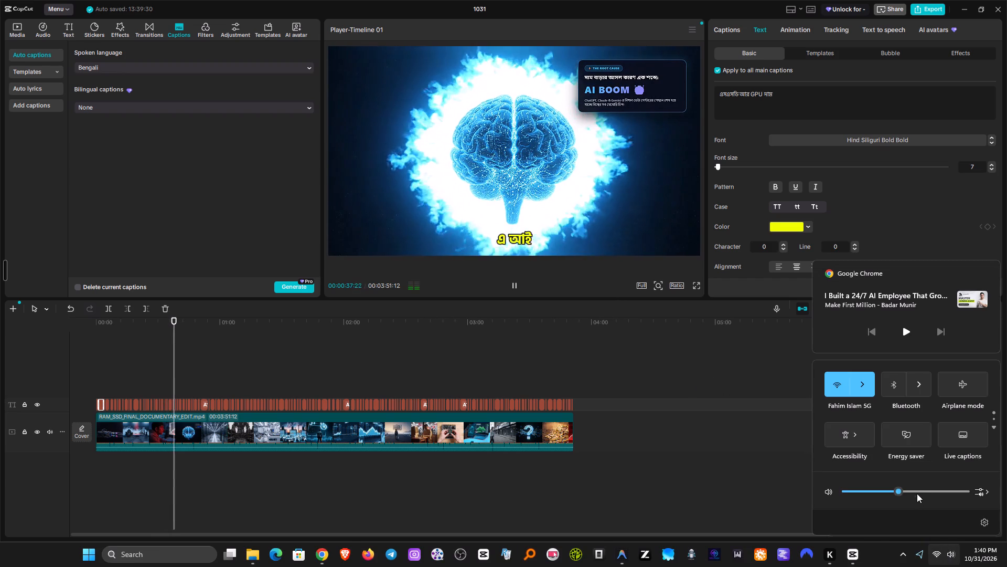
drag(917, 493, 929, 491)
click(879, 548)
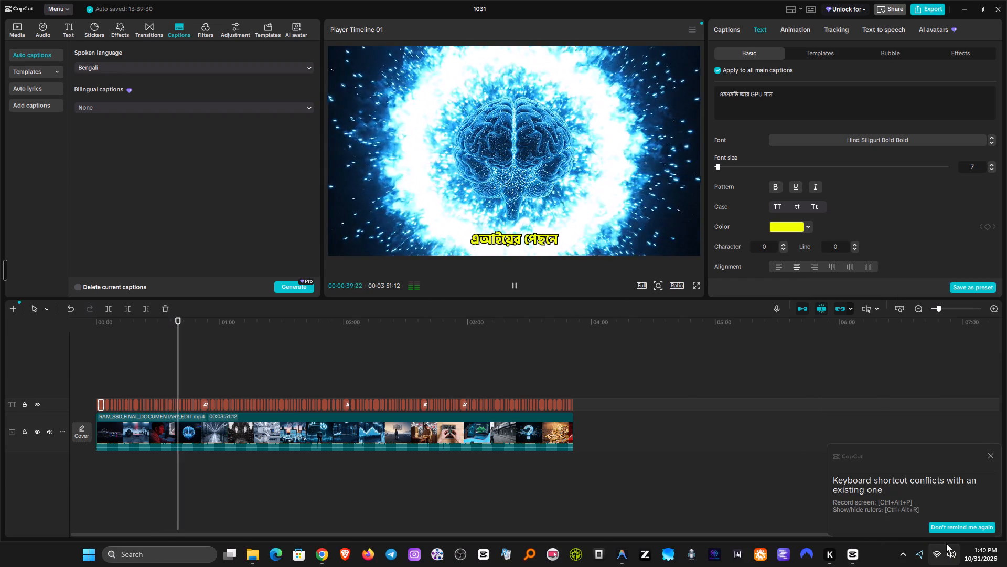
click(948, 550)
click(922, 493)
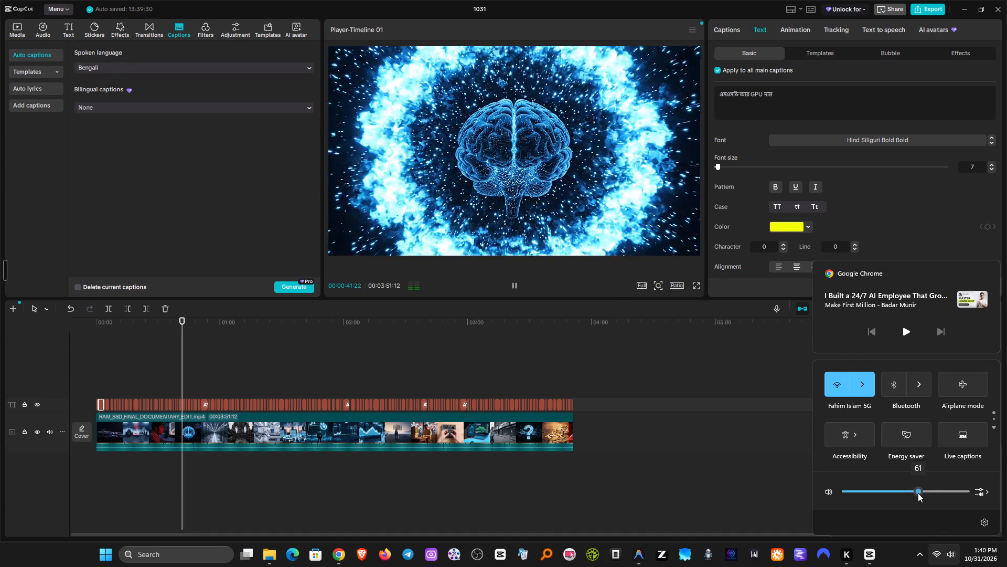
click(891, 546)
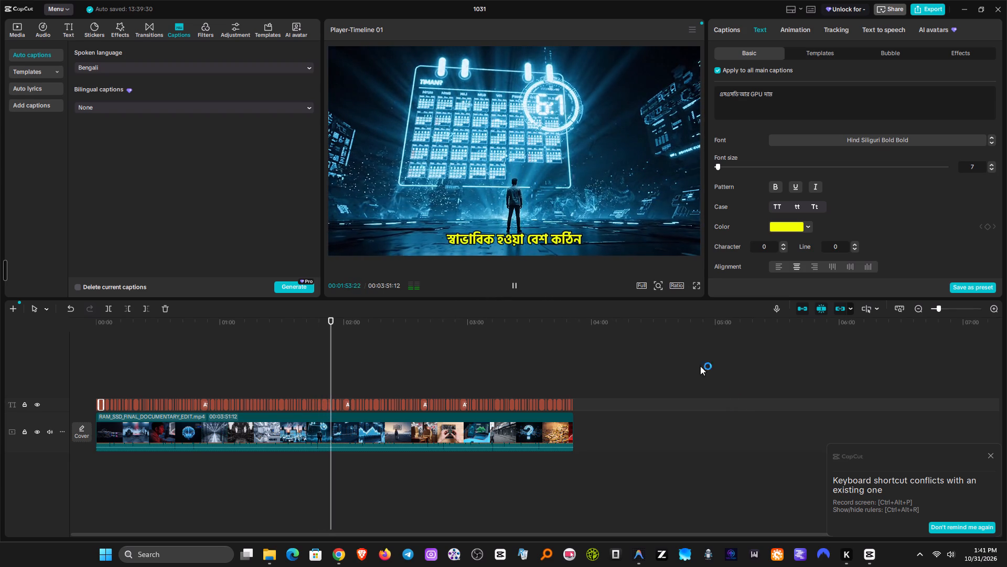
Pause playback, go back to the caption at about 1:49, and replace its Bengali-written year with 2027.
click(517, 283)
drag(333, 318, 322, 318)
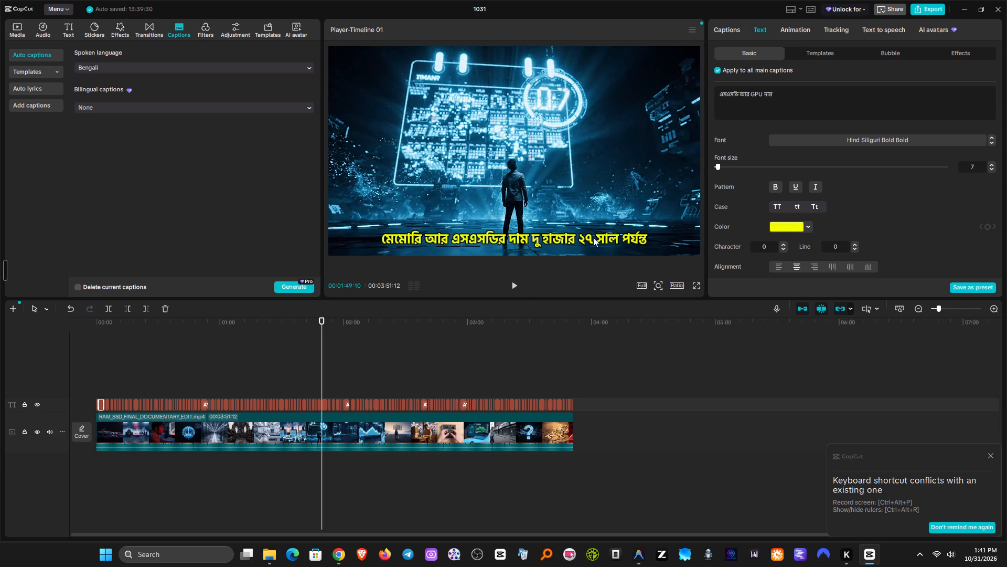
click(569, 237)
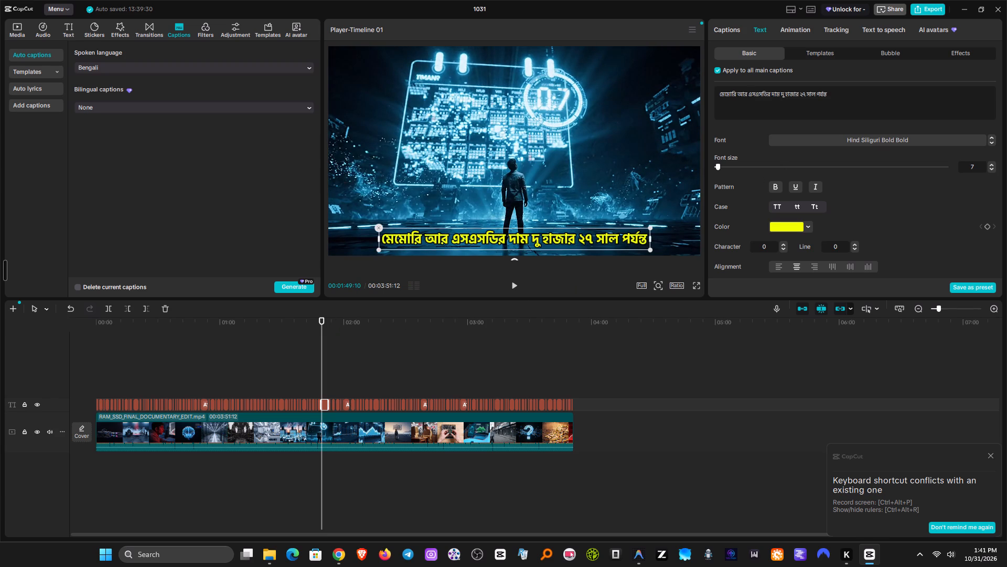
drag(782, 93, 804, 91)
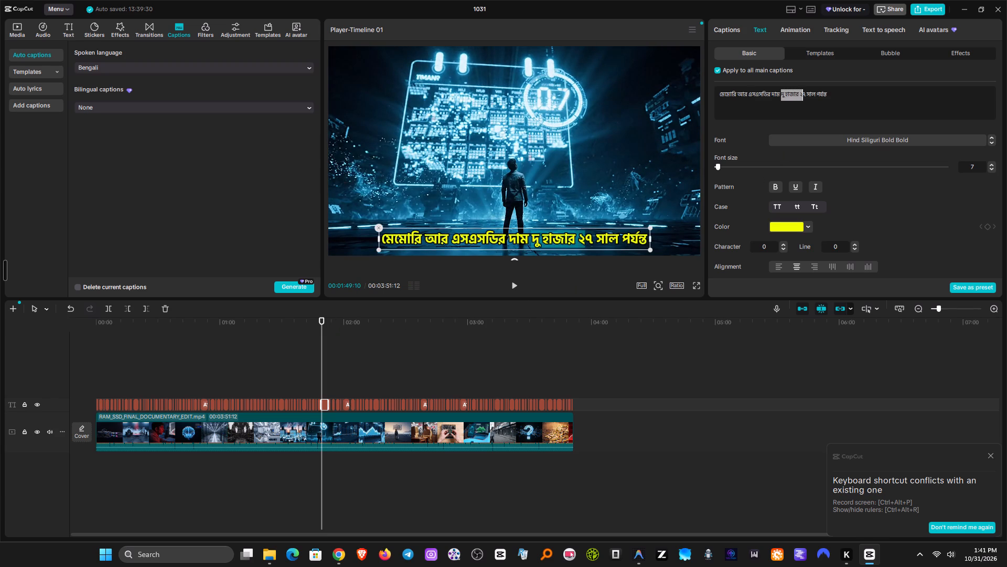
drag(804, 91, 805, 91)
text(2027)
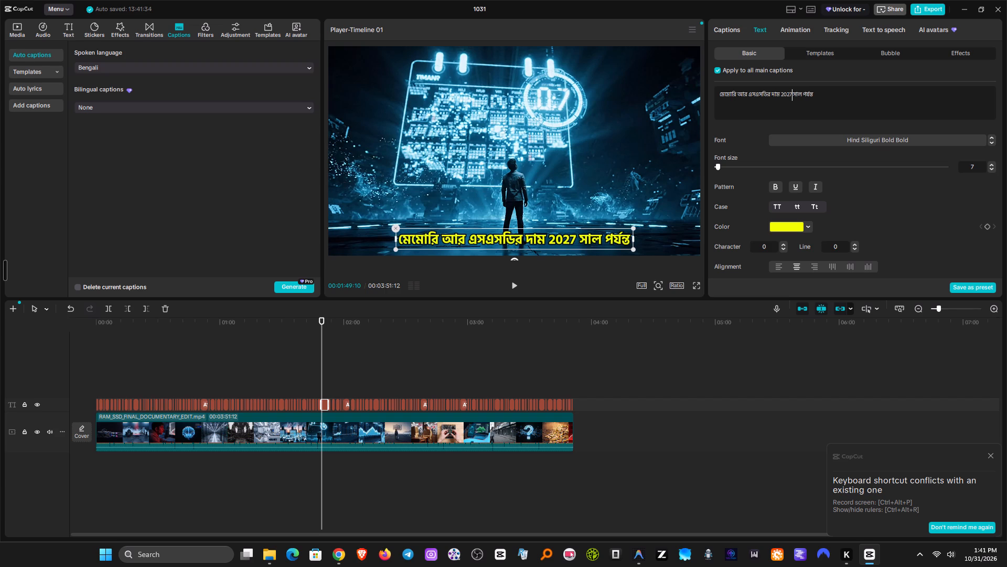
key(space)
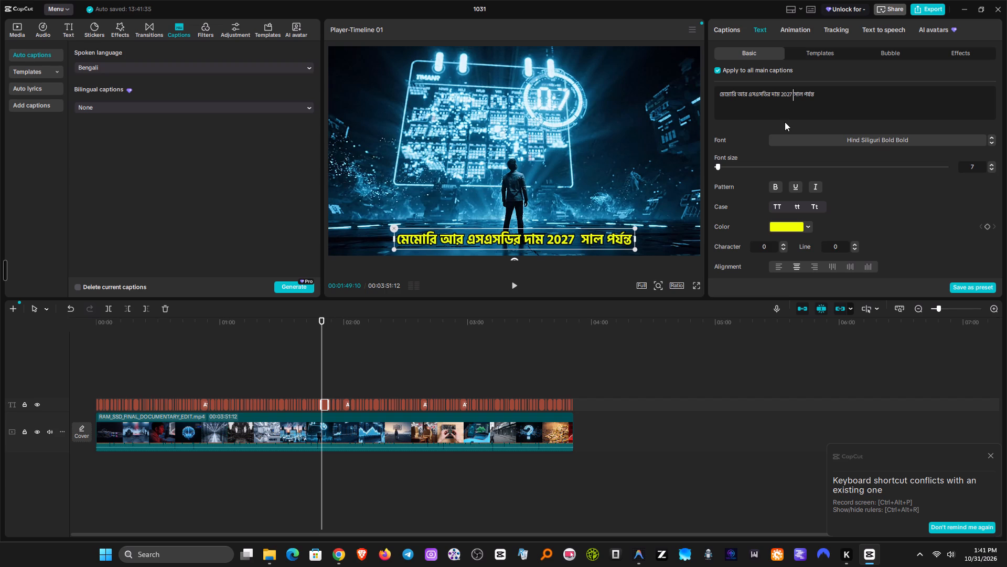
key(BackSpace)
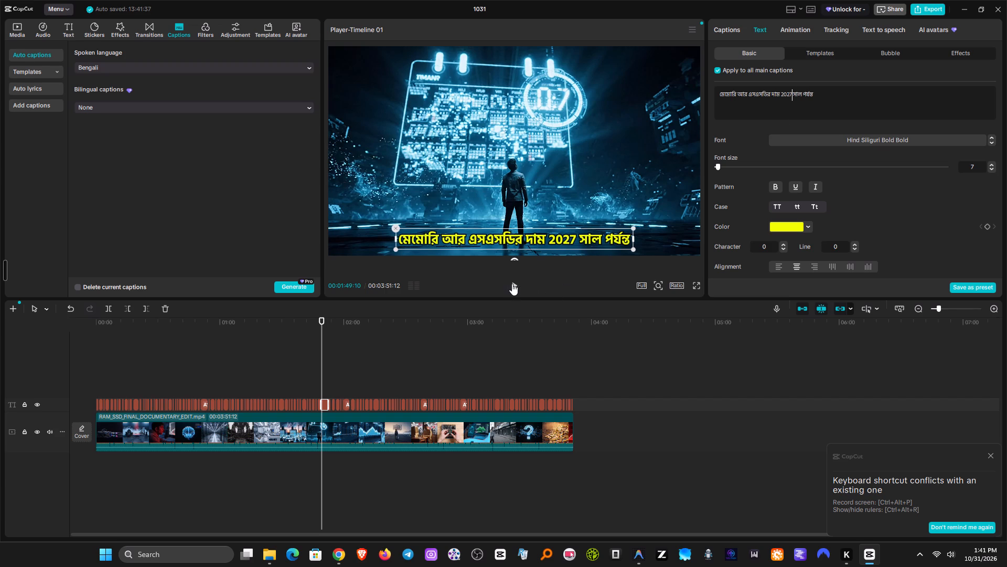
Continue checking the captions and replace the Bengali year with 2027 in the memory price caption at about 1:56.
click(512, 283)
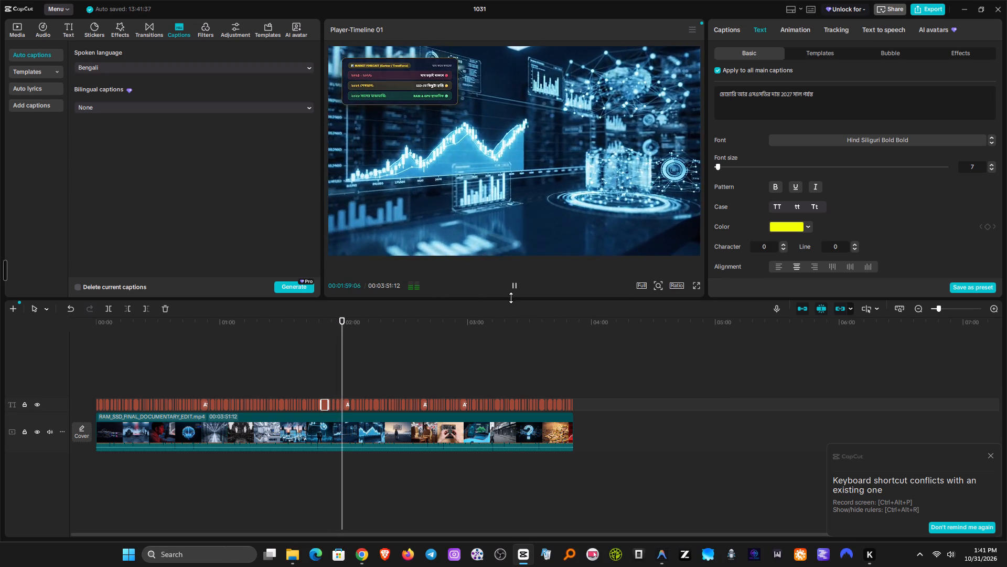
click(516, 285)
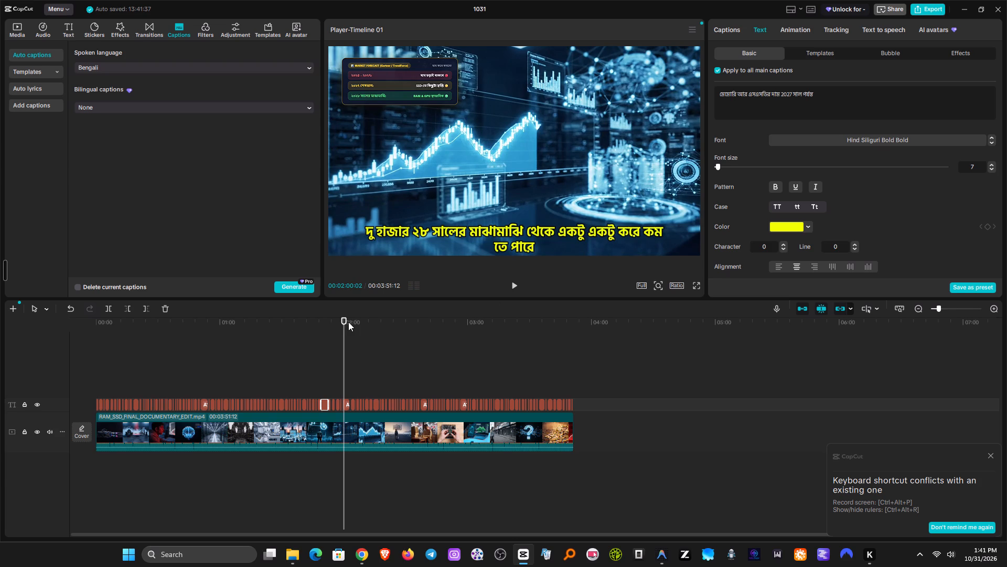
click(343, 319)
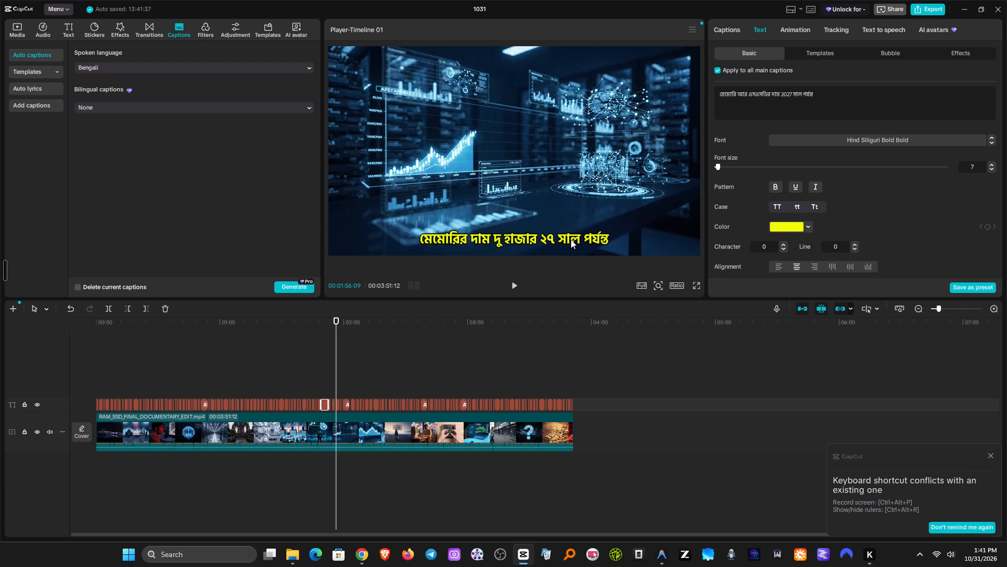
click(569, 235)
drag(751, 94, 753, 94)
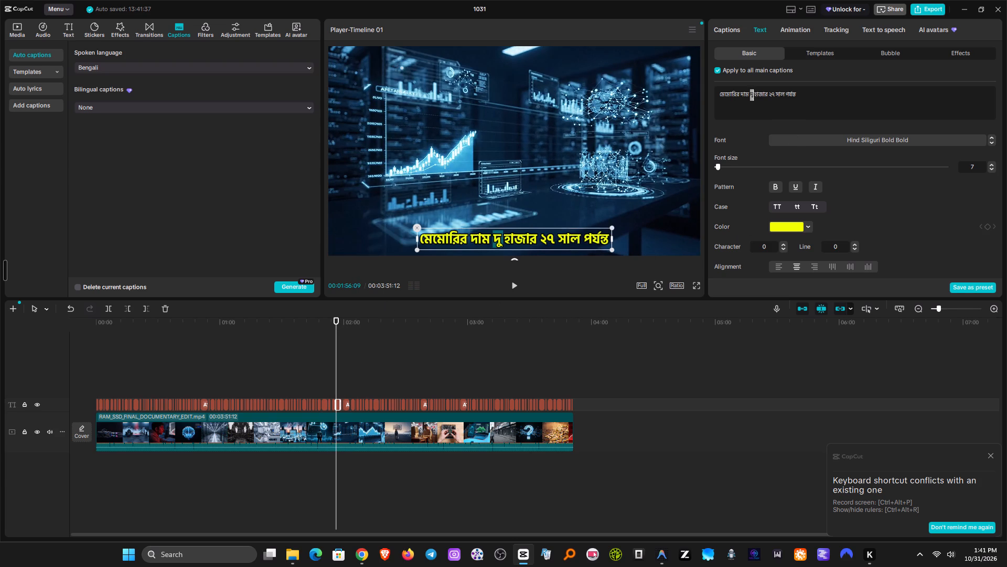
drag(753, 94, 774, 93)
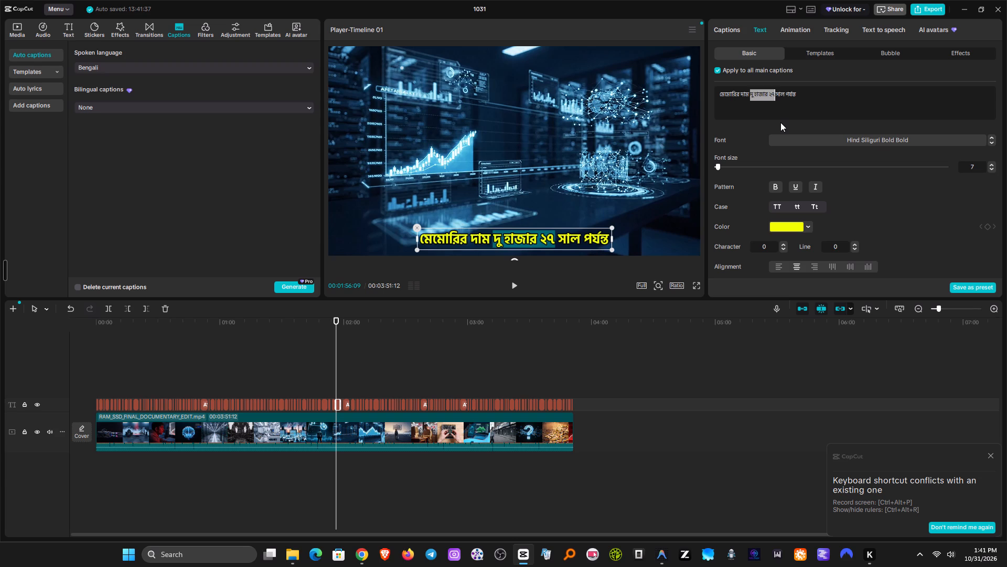
text(2027)
key(space)
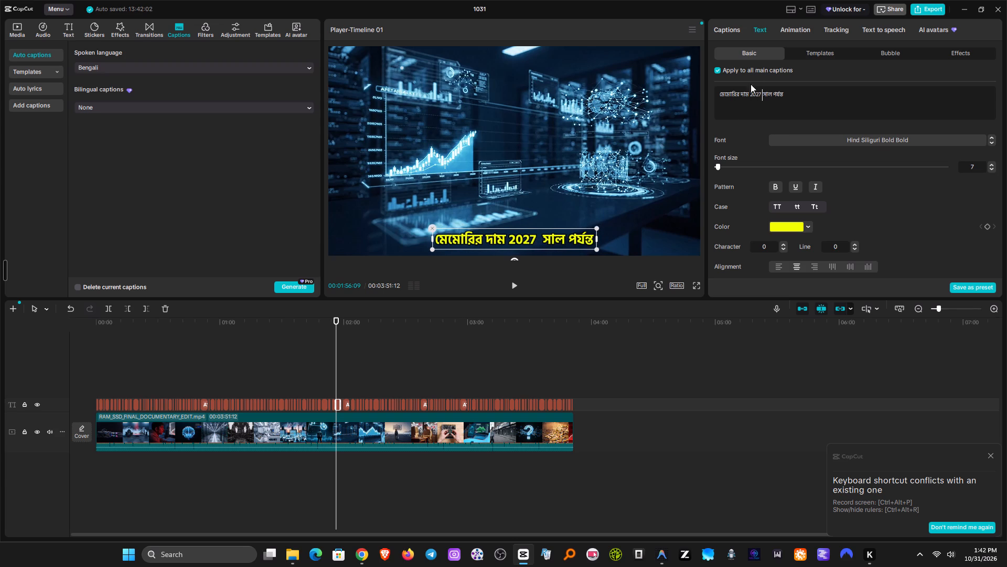
key(BackSpace)
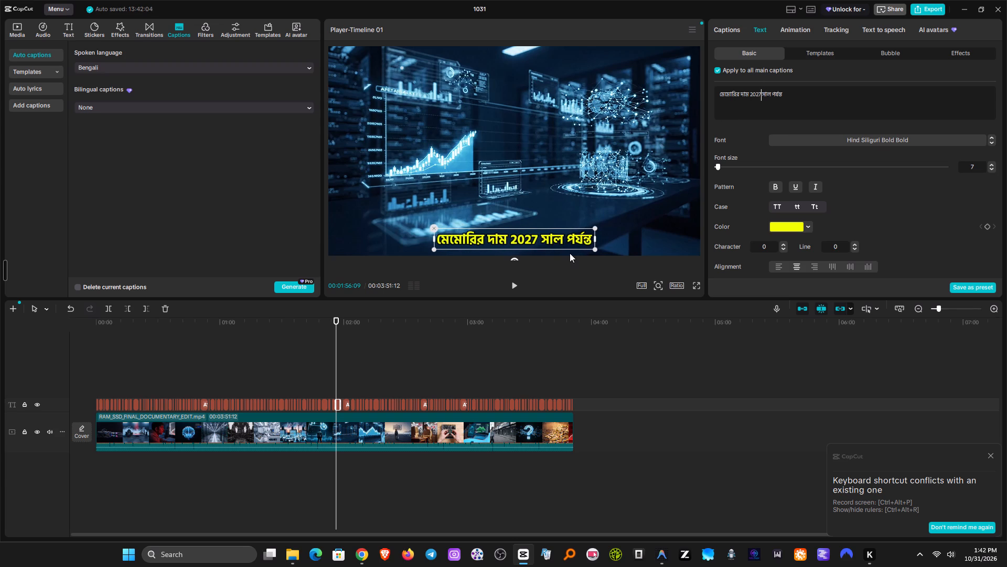
Play on to the two-line caption at about 2:00 and replace the Bengali year at its start with 2028.
click(514, 283)
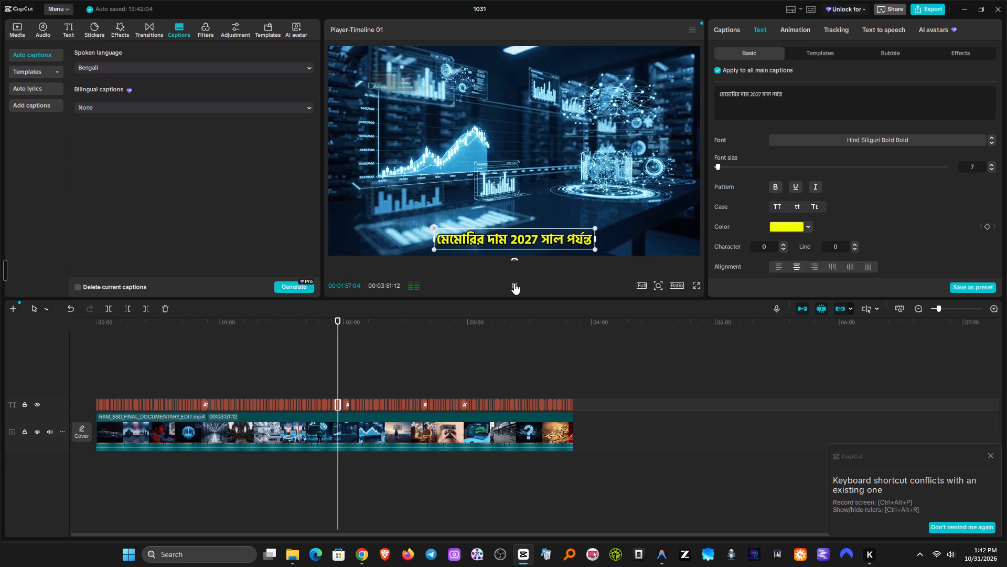
click(514, 283)
click(514, 283)
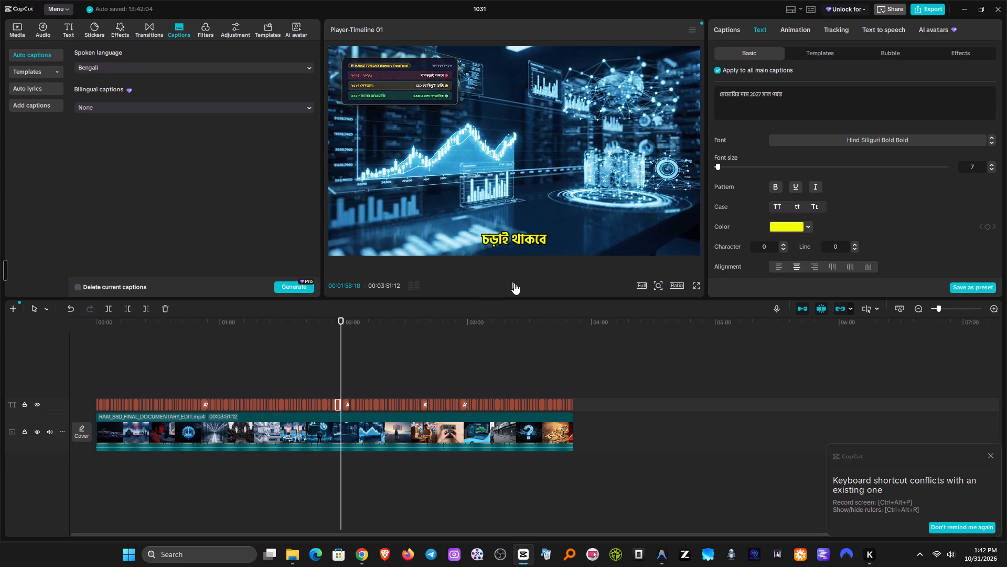
click(514, 283)
click(514, 283)
click(514, 283)
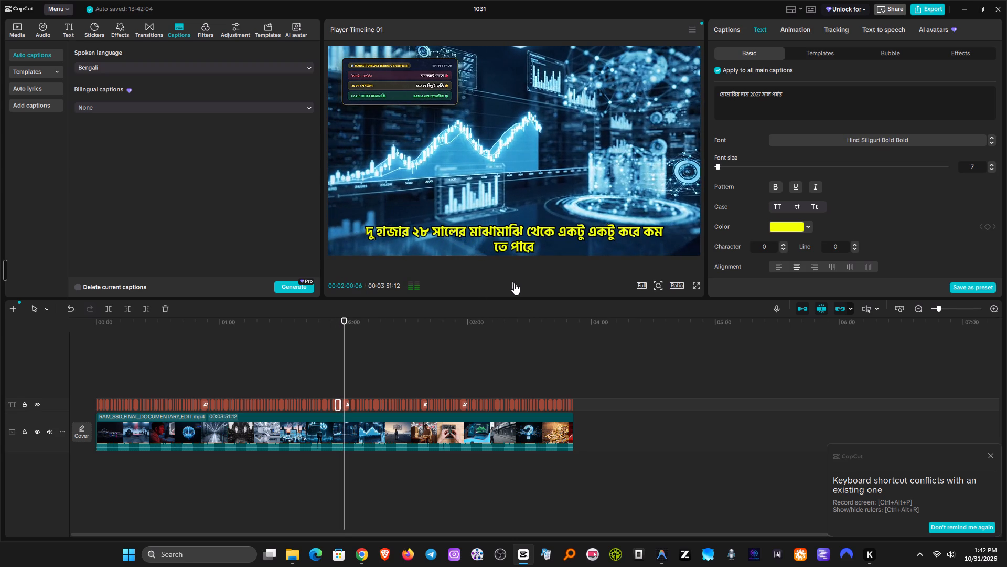
click(437, 234)
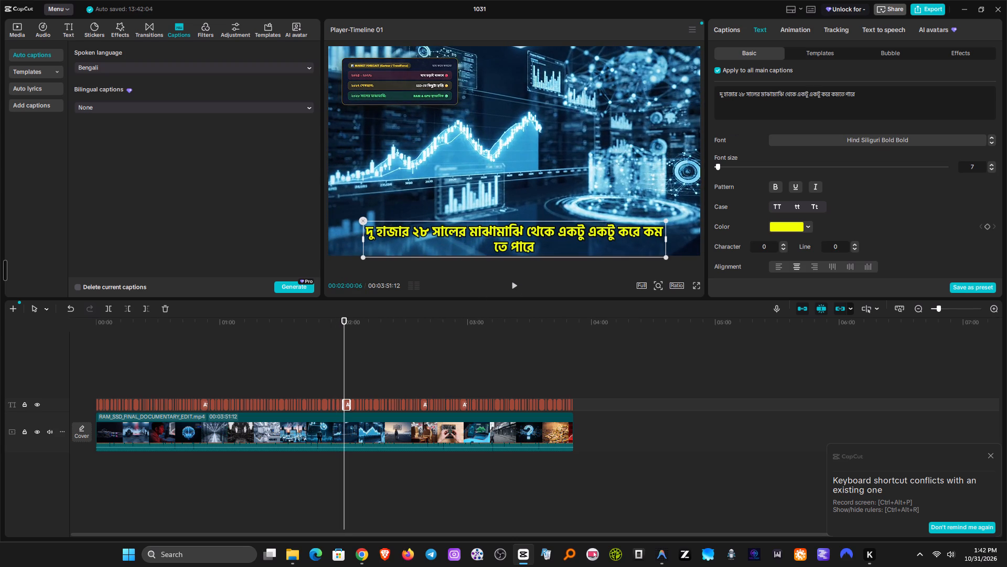
drag(745, 93, 699, 99)
text(2028)
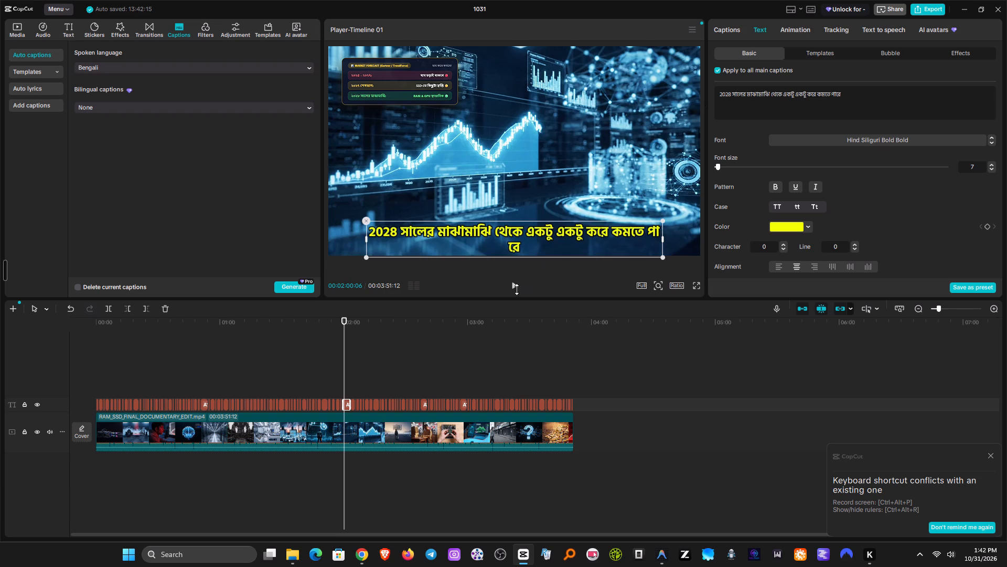
Play on through the captions and replace the Bengali digit 9 with the word নয় in the build-advice caption at about 2:37.
click(513, 287)
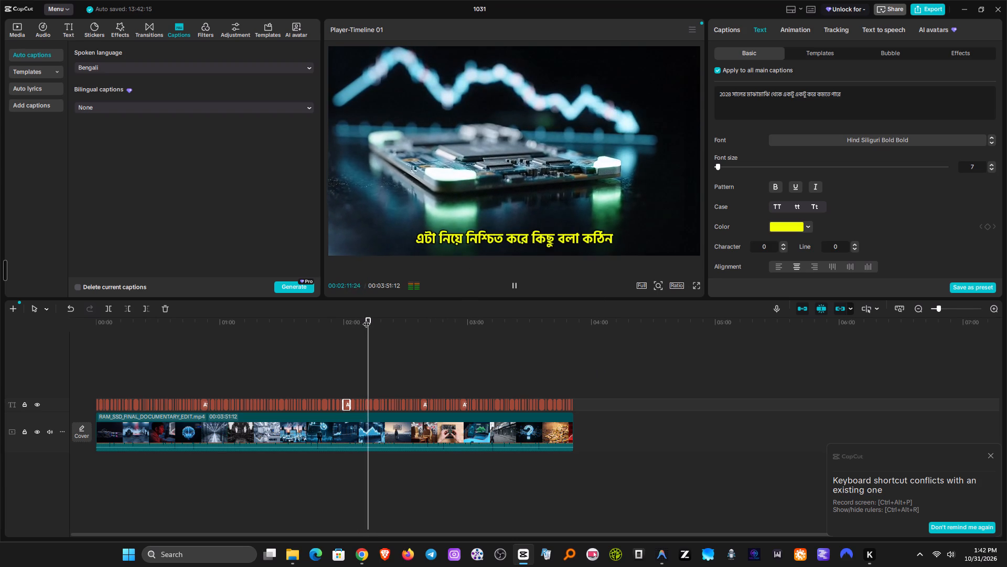
drag(369, 319, 359, 319)
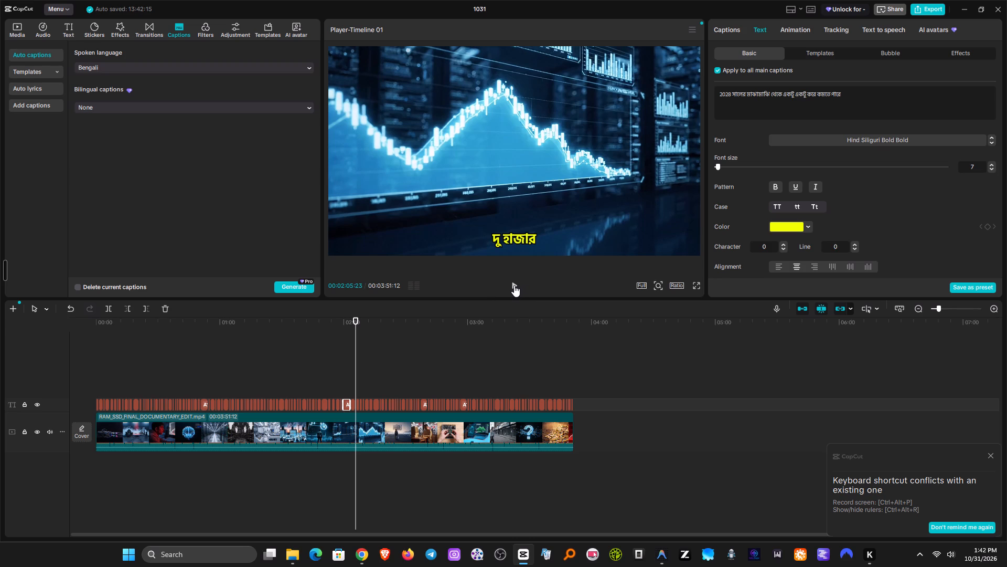
click(514, 285)
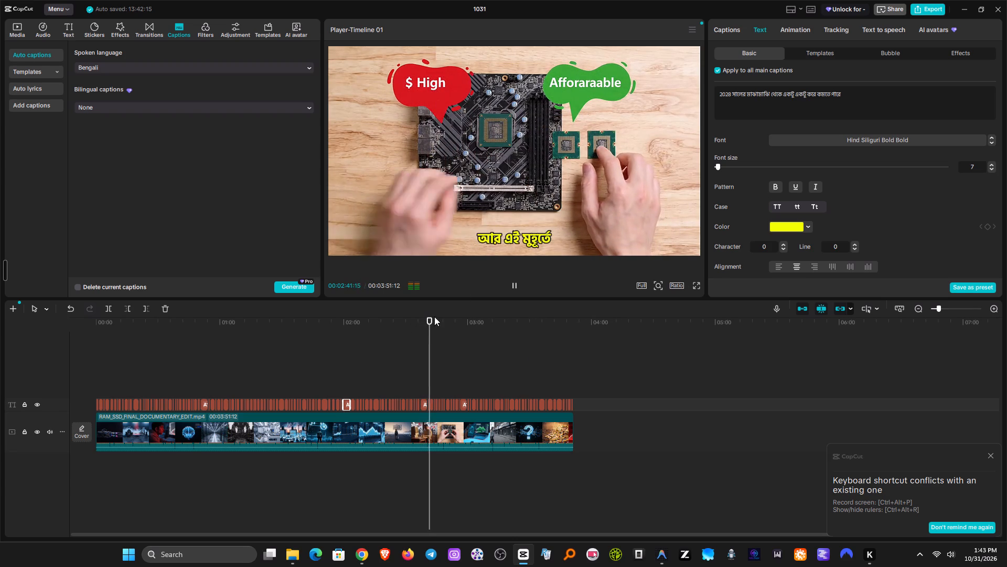
drag(430, 321, 423, 321)
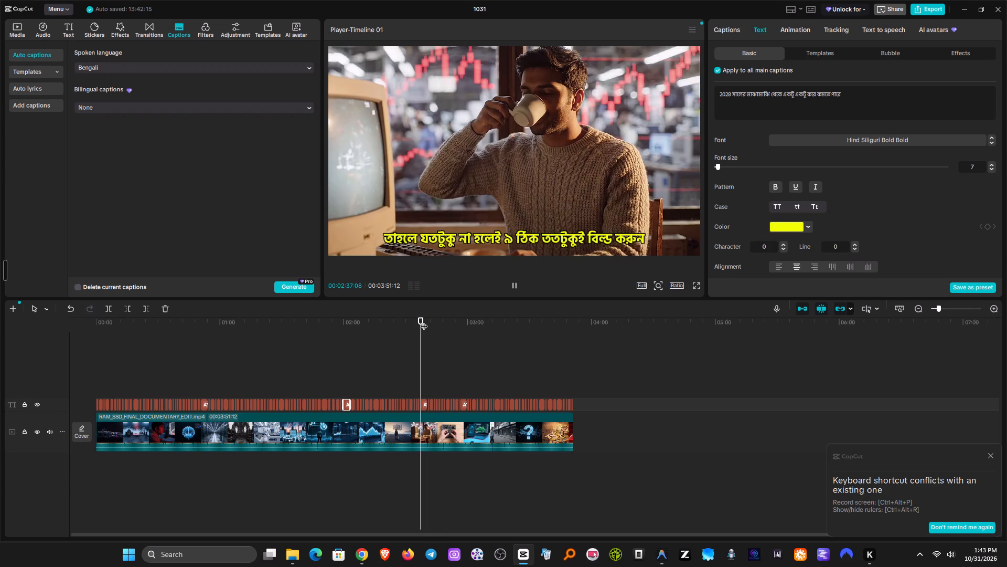
click(493, 240)
click(768, 94)
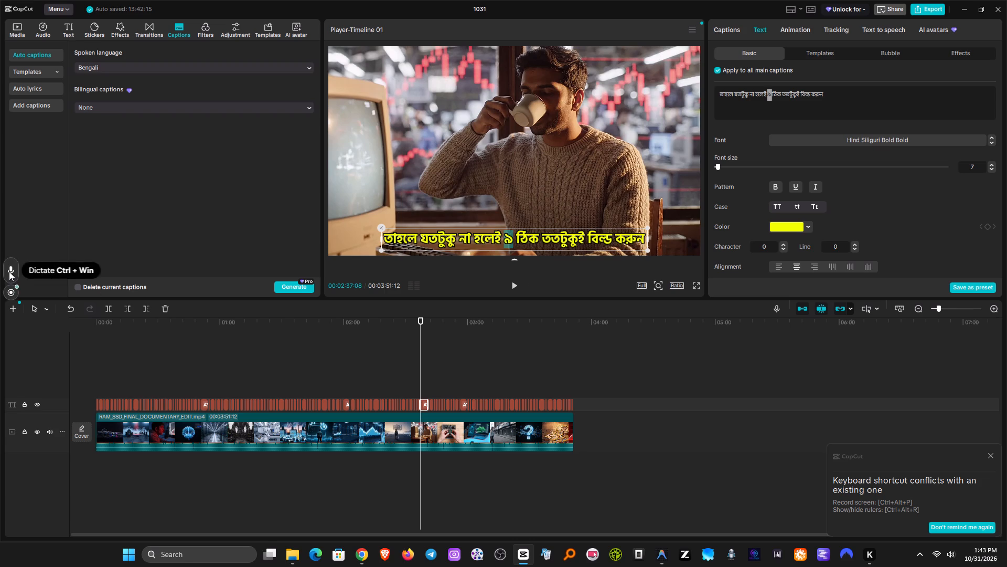
click(9, 271)
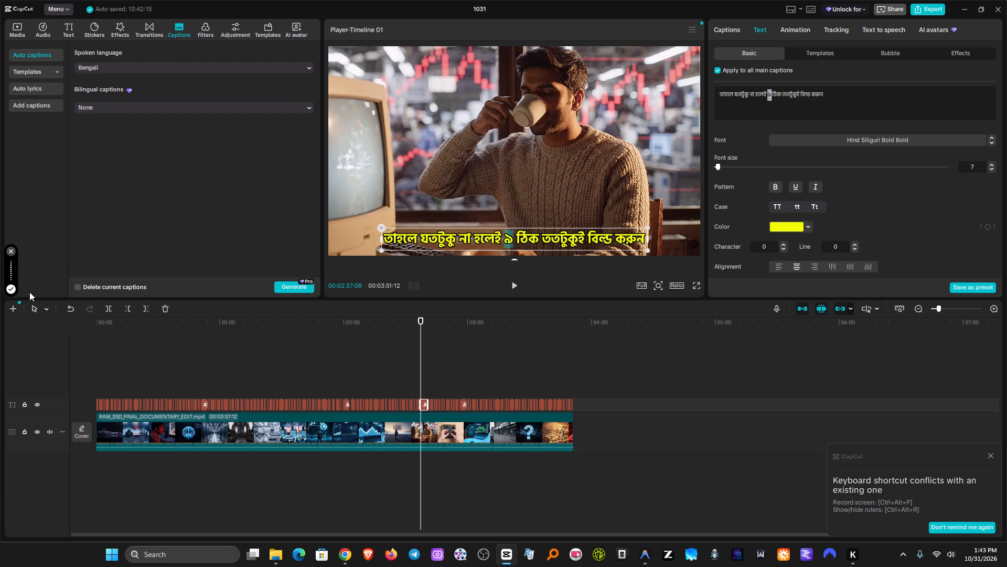
click(11, 289)
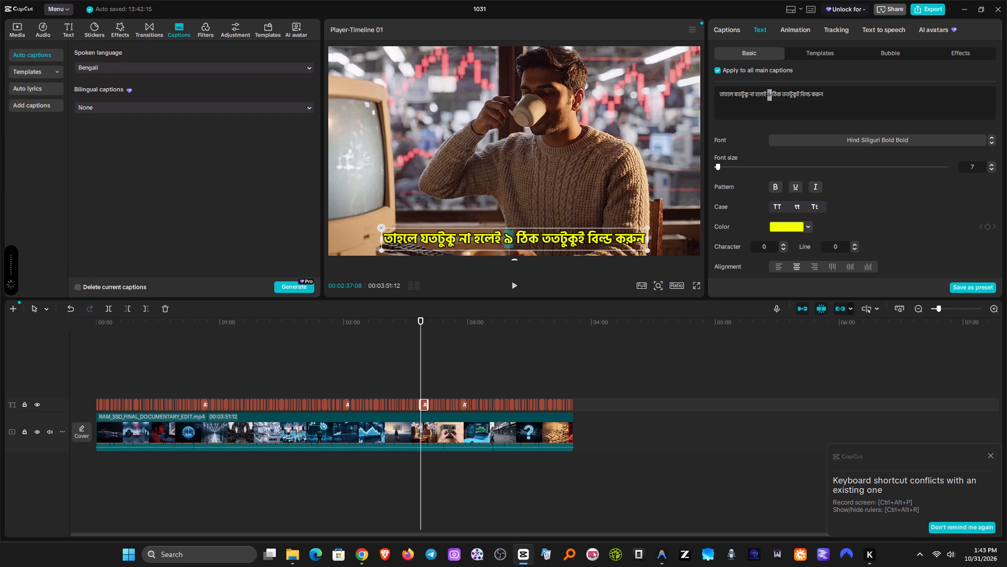
key(ctrl+v)
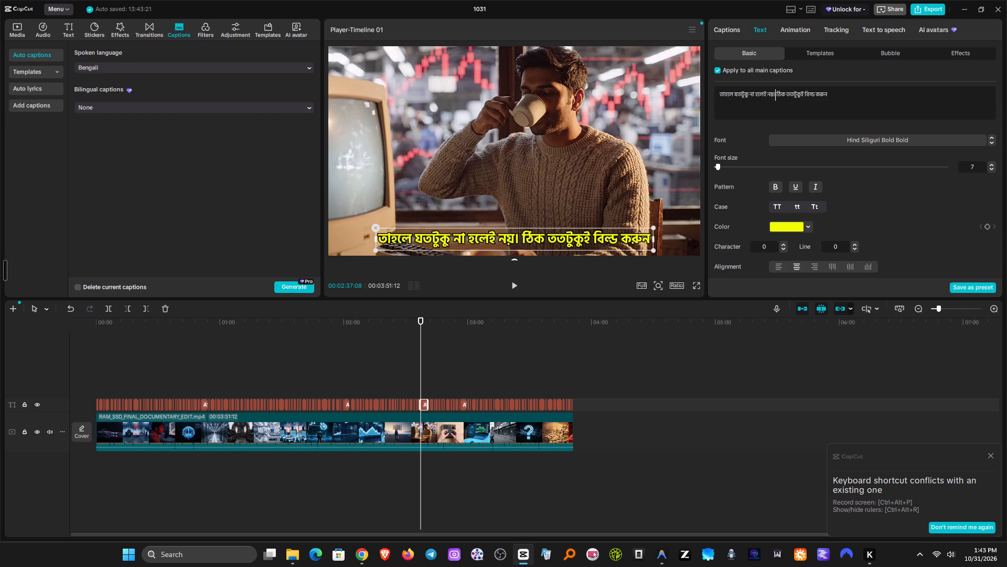
key(BackSpace)
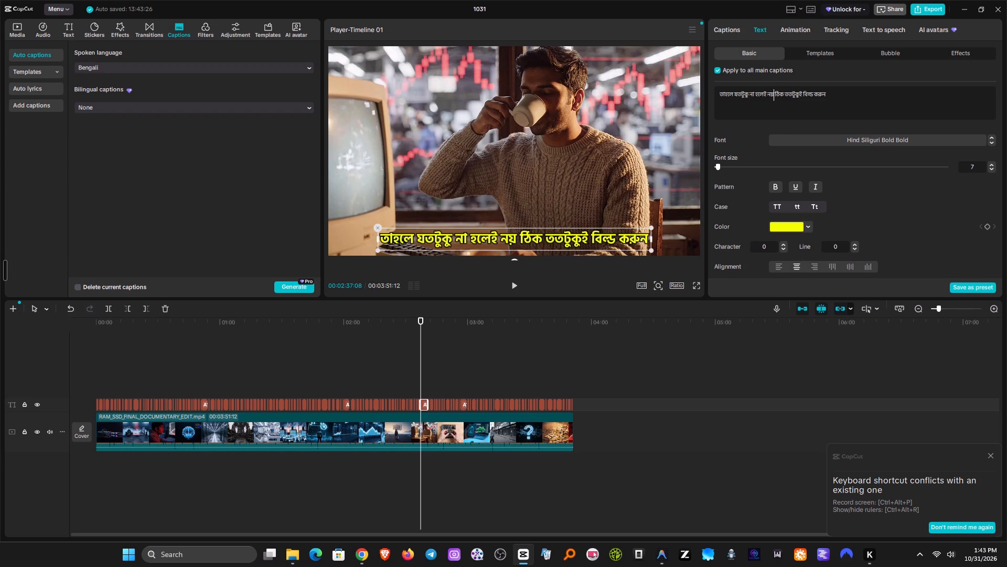
Continue checking the captions and replace the Bengali spelling of DDR5 with DDR5 in the caption at about 2:42.
click(515, 282)
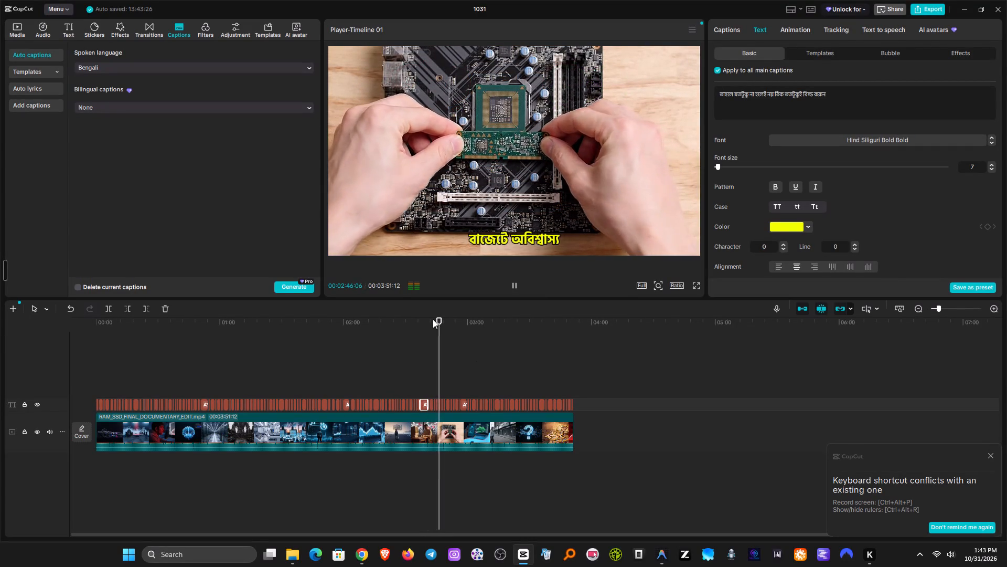
drag(442, 318, 429, 319)
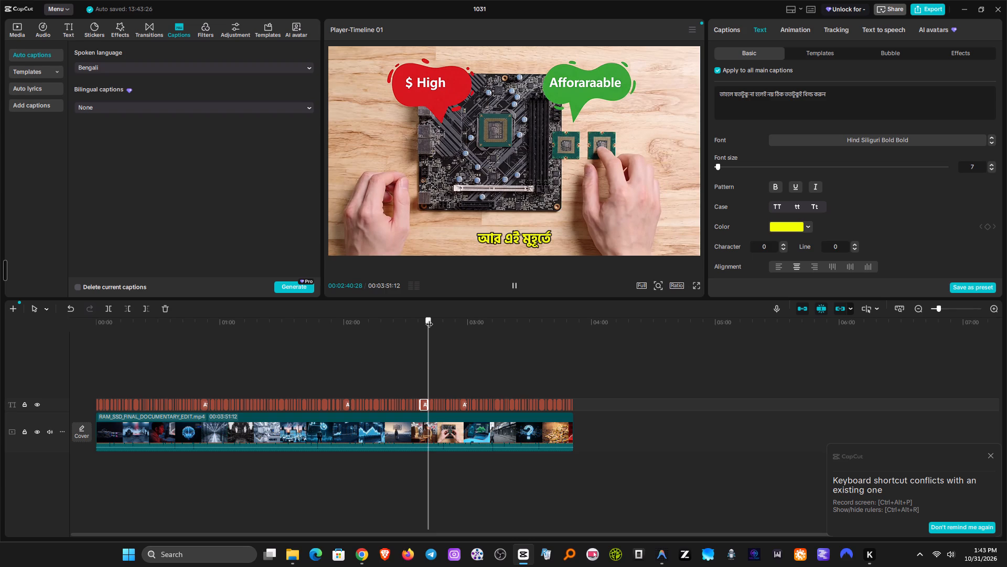
drag(429, 319, 430, 319)
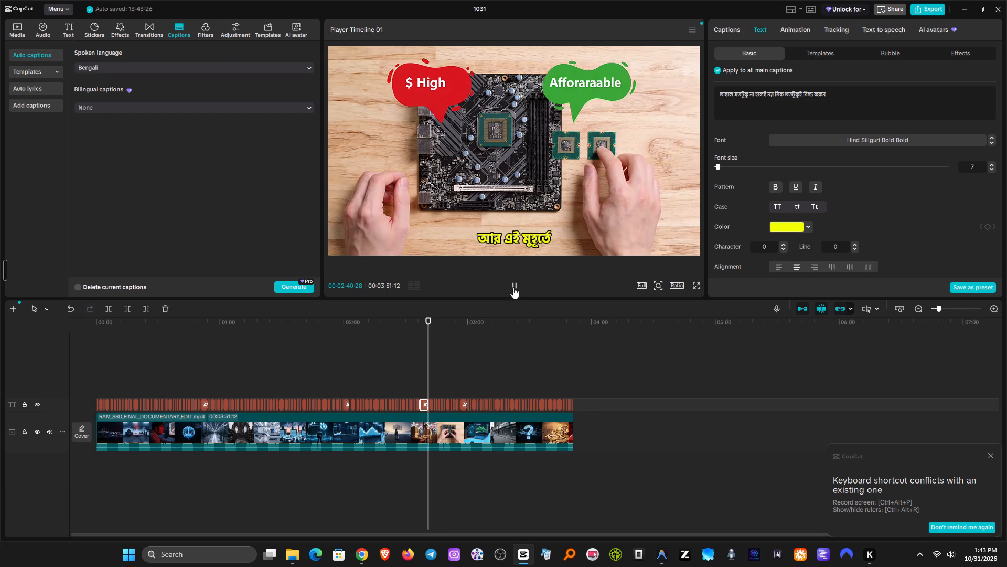
click(517, 287)
click(517, 284)
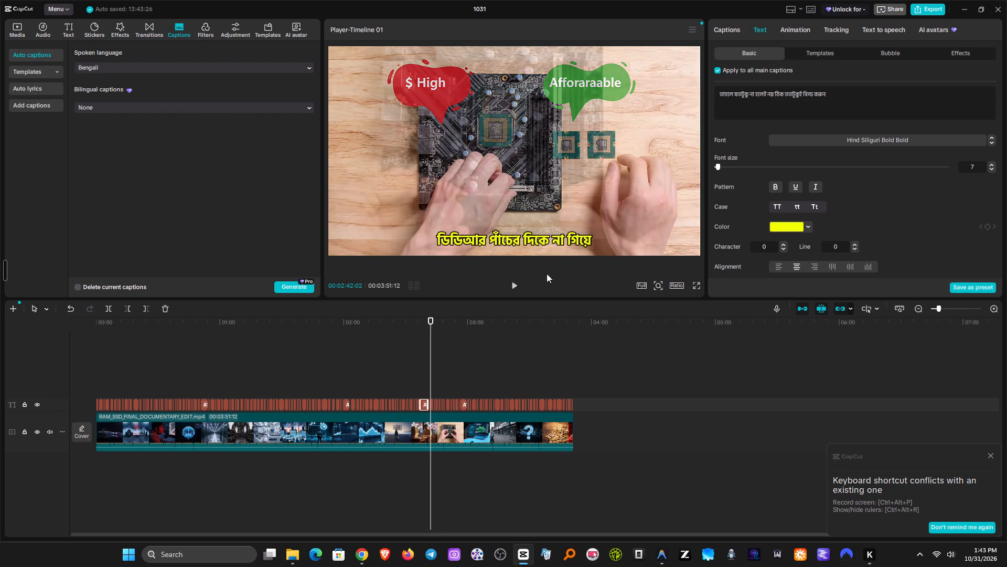
click(541, 238)
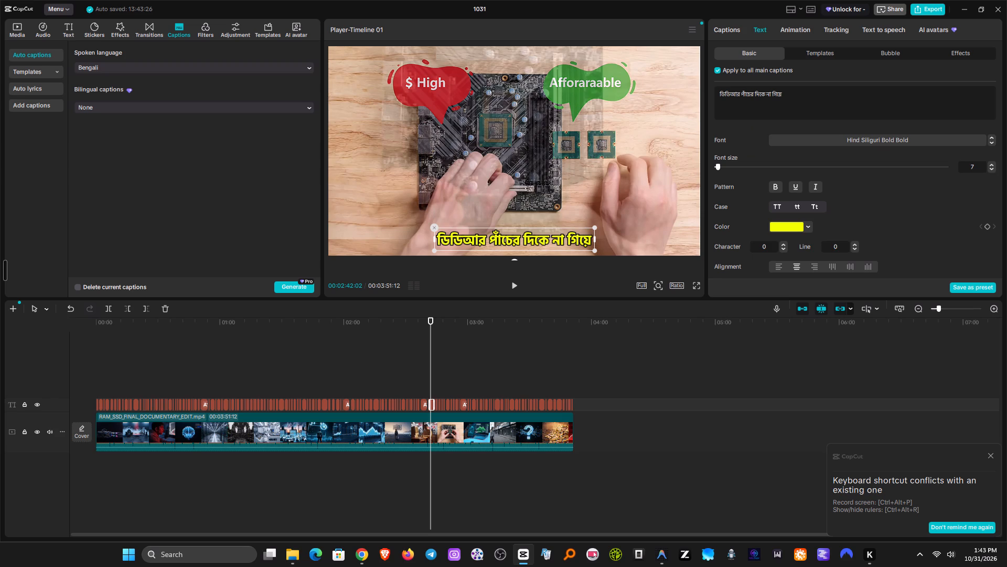
drag(752, 92, 721, 92)
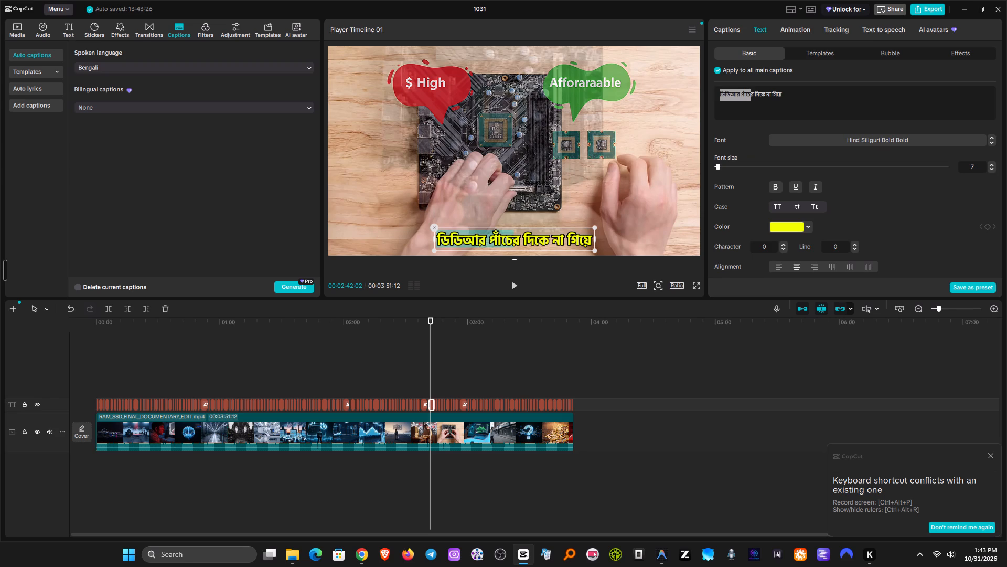
click(753, 93)
drag(753, 93, 738, 94)
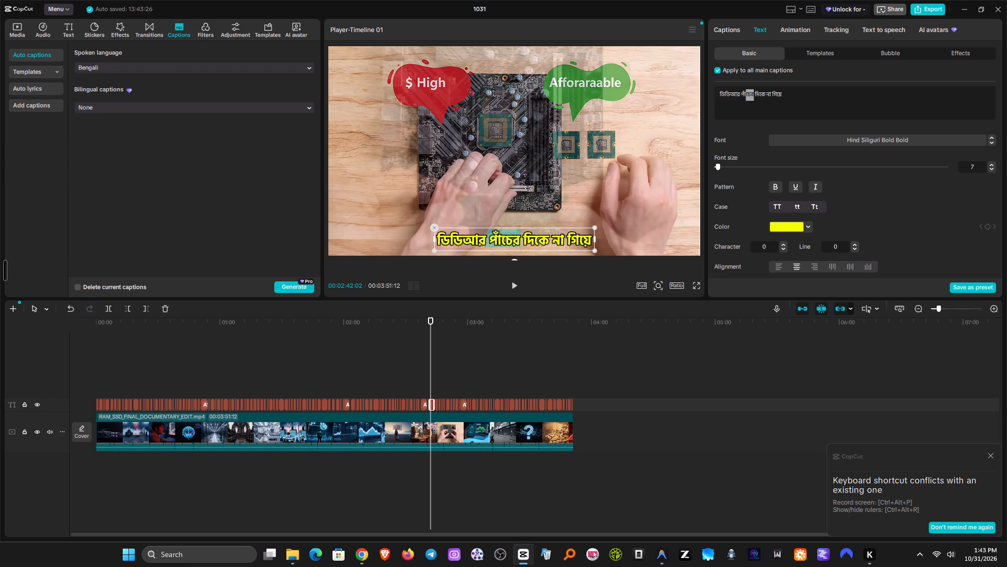
drag(738, 94, 695, 92)
text(DDR)
key(shift+percent)
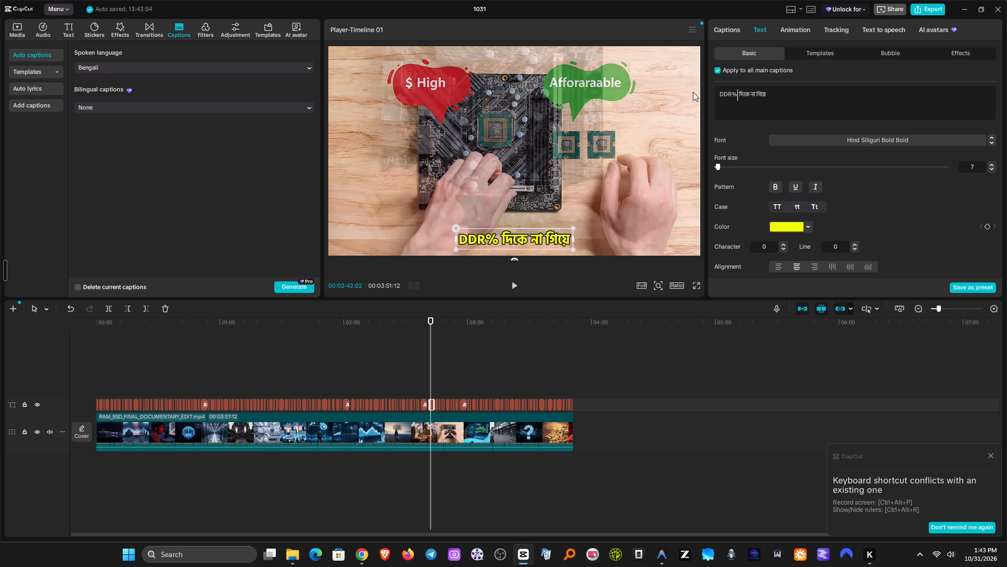
key(BackSpace)
key(5)
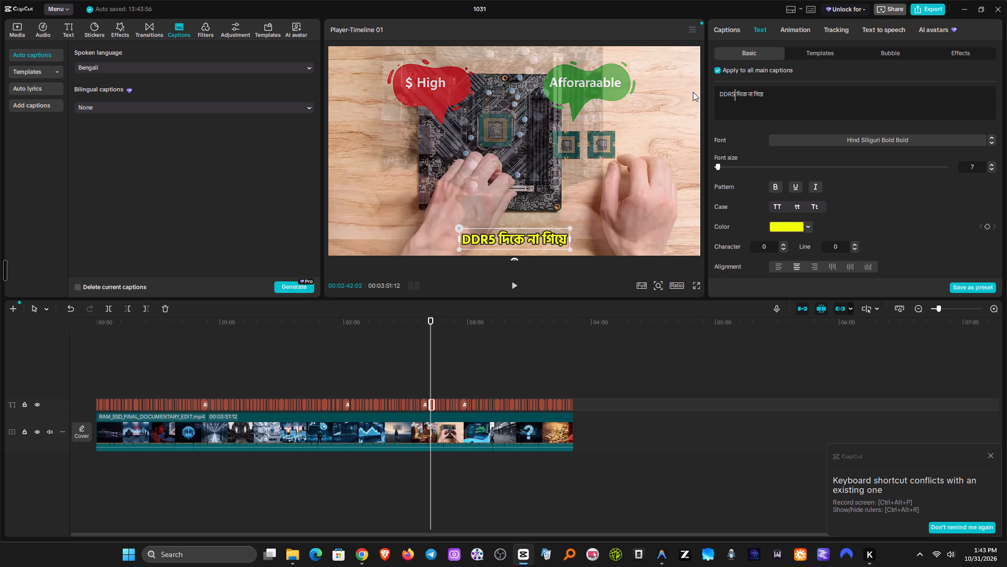
Play on to the caption at about 2:44 and replace its Bengali text with DDR4.
click(512, 286)
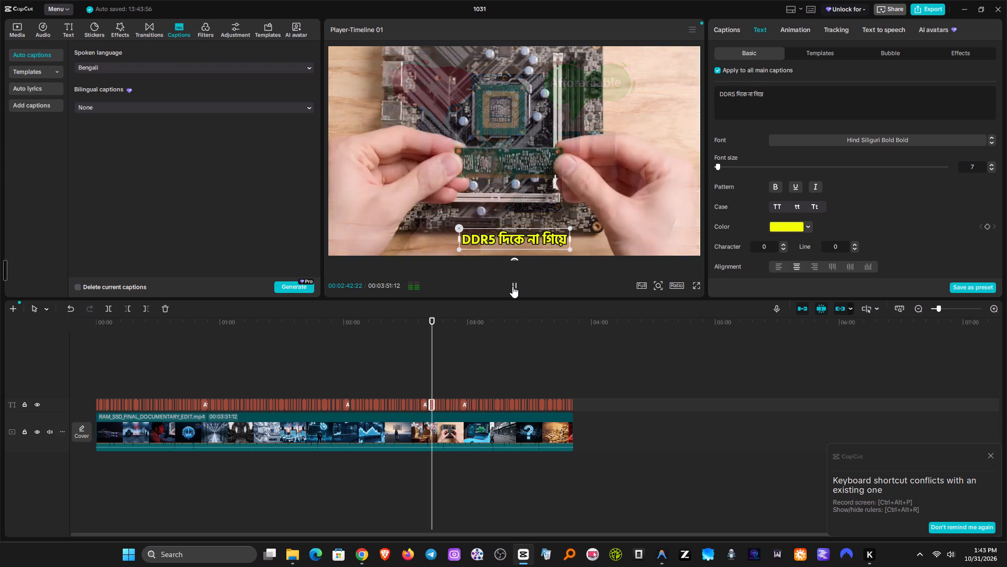
click(513, 286)
click(520, 240)
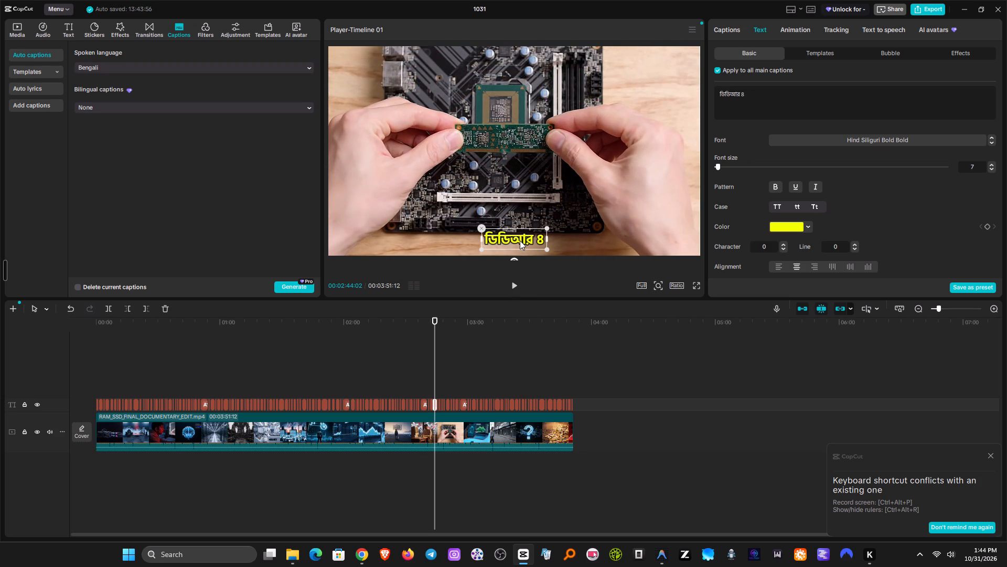
drag(754, 98, 695, 98)
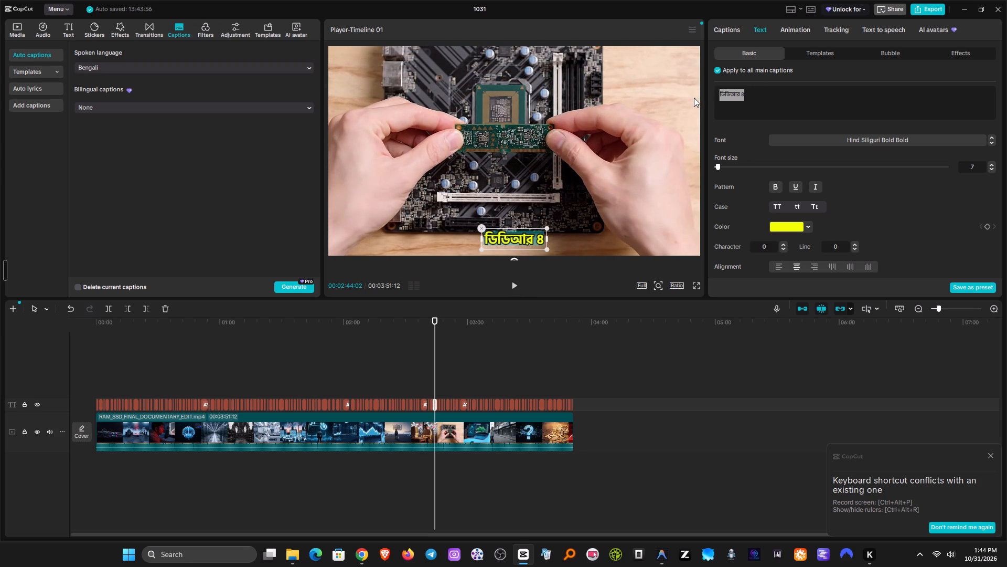
text(DDR)
key(4)
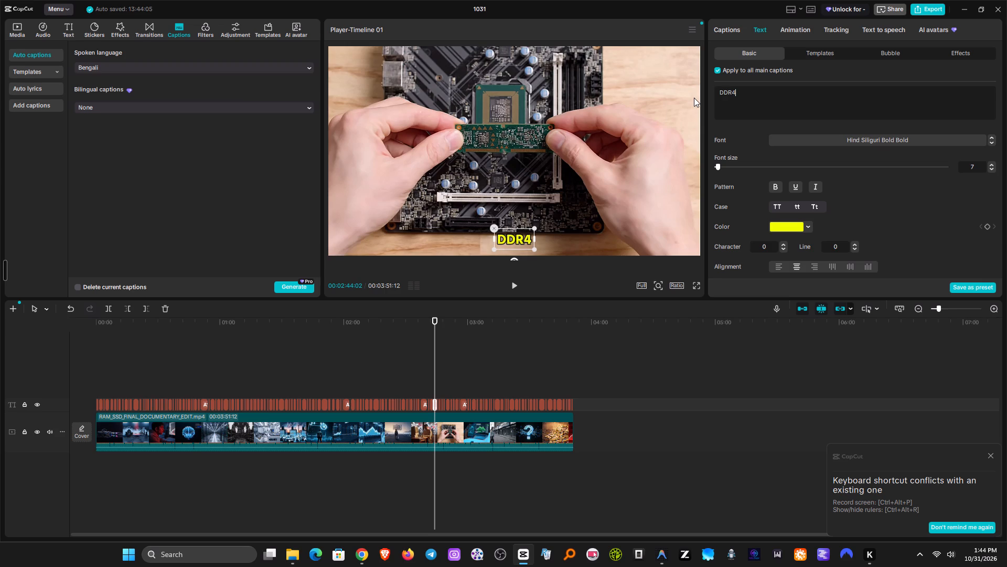
Continue checking the captions and correct the misspelled caption at about 2:48 to তৃতীয় কথা.
click(514, 287)
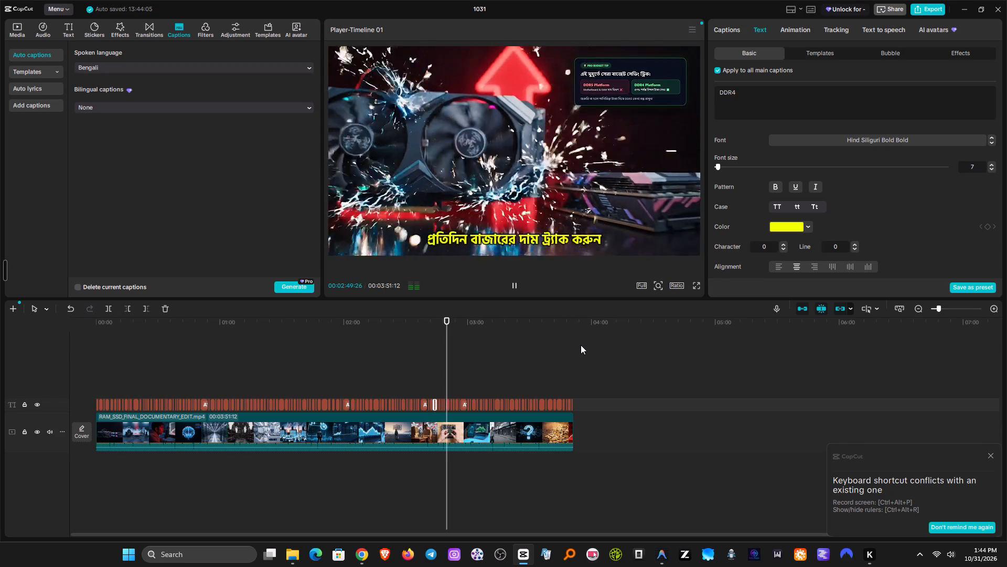
drag(451, 319, 446, 319)
click(505, 240)
drag(755, 97, 663, 97)
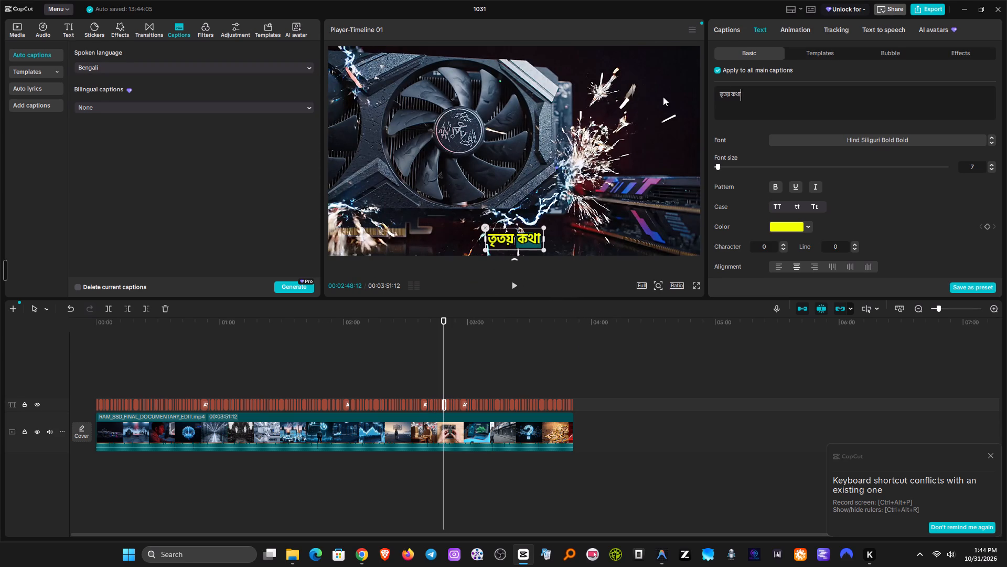
drag(663, 97, 646, 97)
click(7, 267)
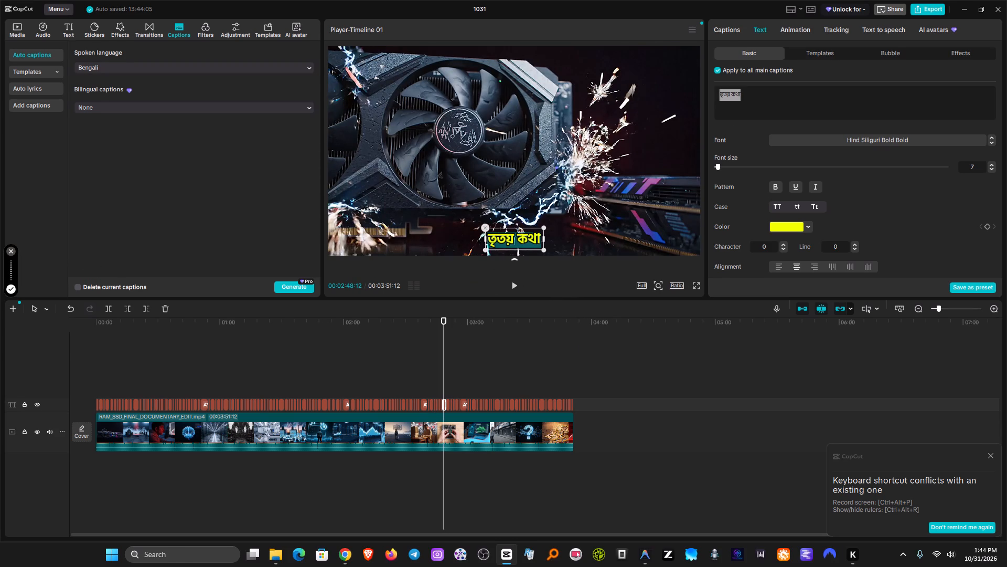
click(11, 289)
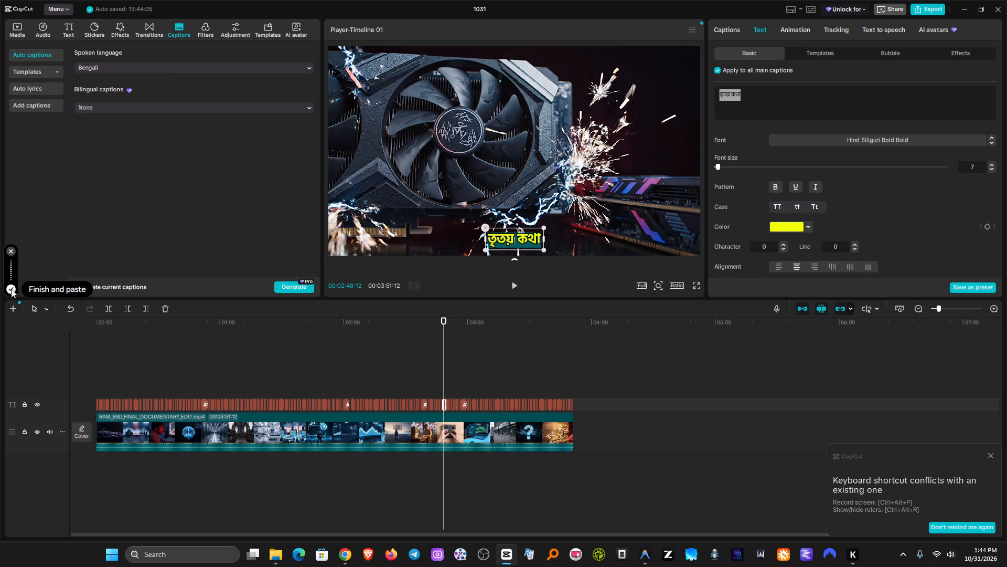
key(ctrl+v)
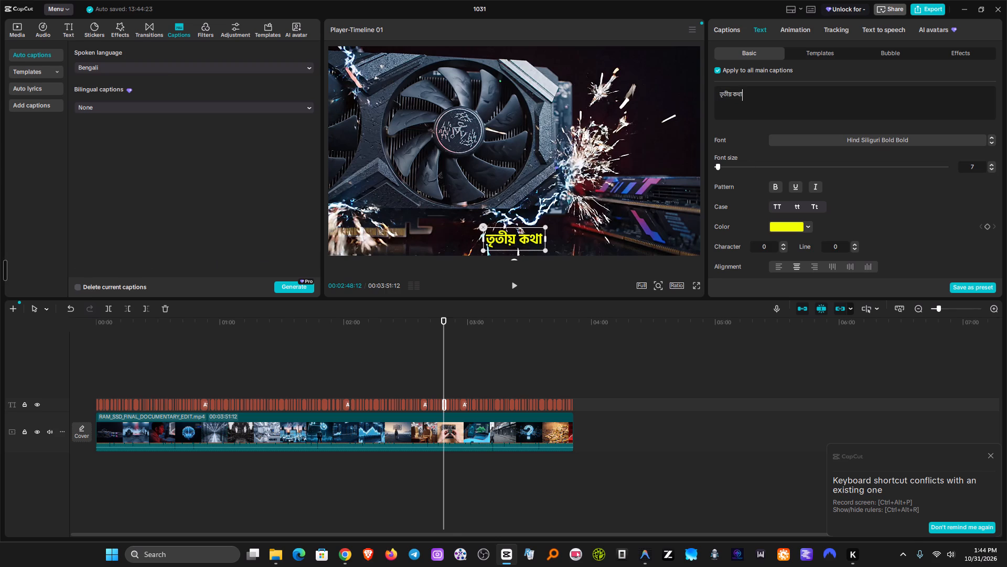
Continue playing through the captions and raise the system volume slightly.
click(515, 286)
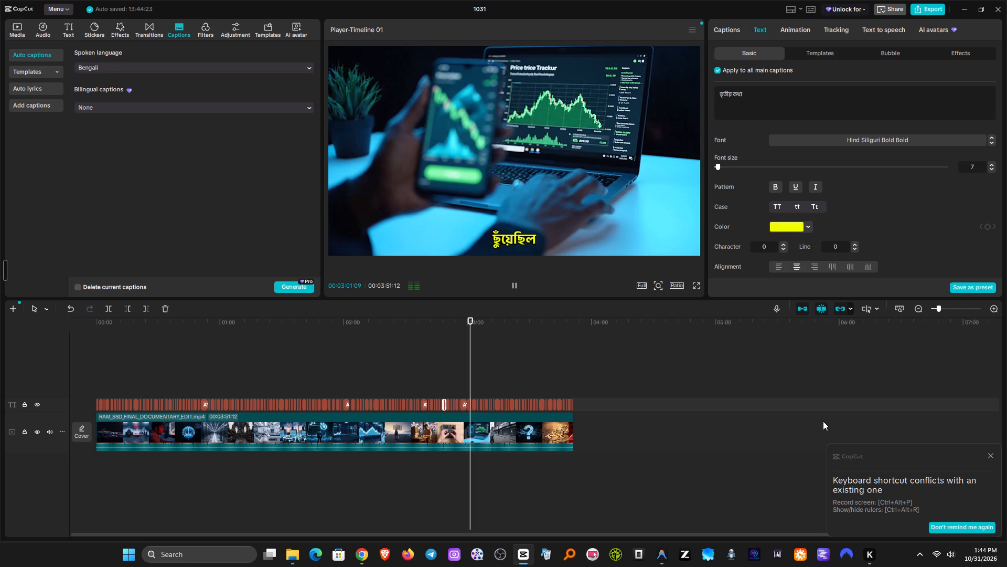
click(947, 554)
drag(922, 487, 926, 488)
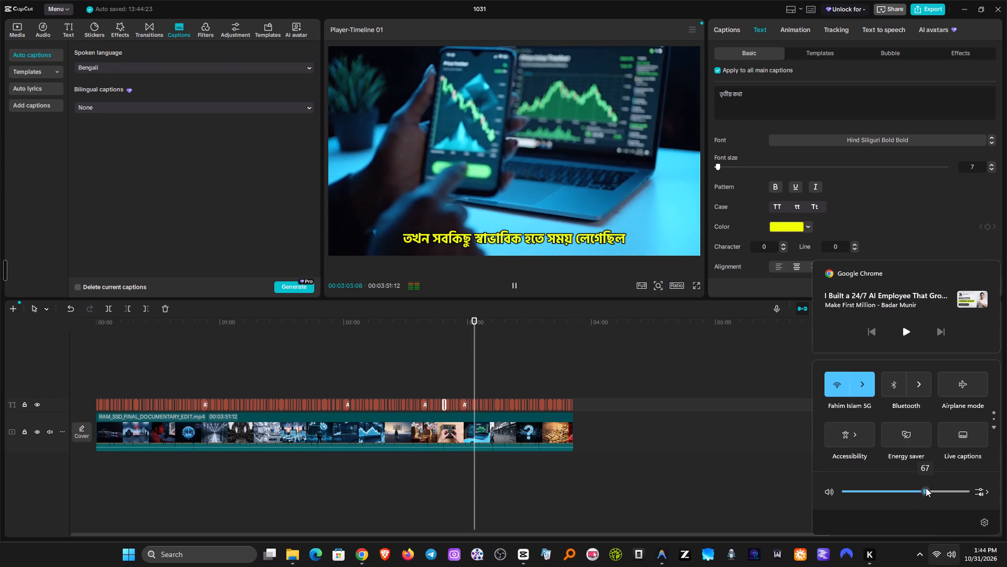
drag(926, 488, 929, 488)
click(887, 553)
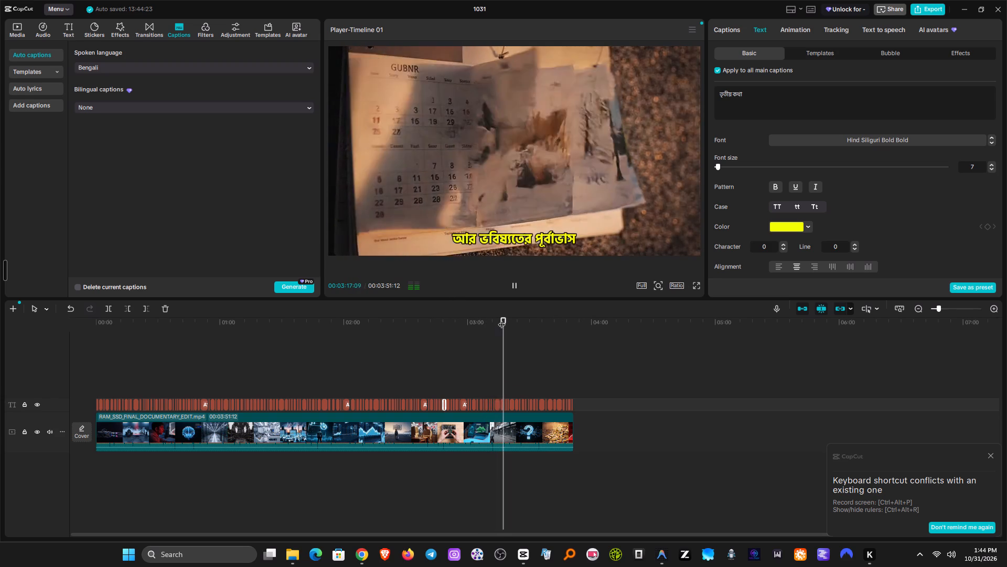
Go back to the PC price story caption at about 3:13 and correct its last word to কাহিনি.
drag(501, 319, 496, 319)
click(620, 236)
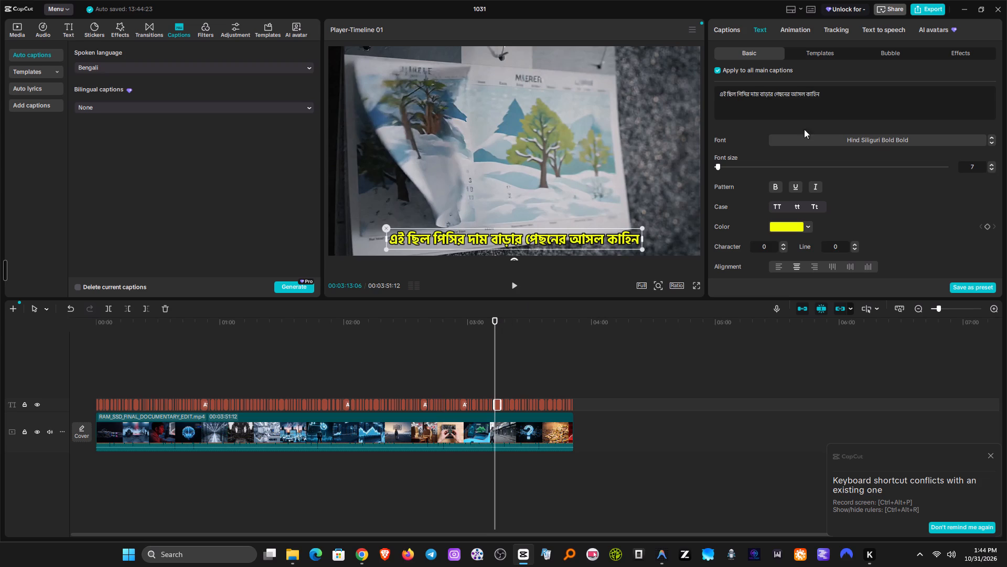
drag(807, 94, 827, 94)
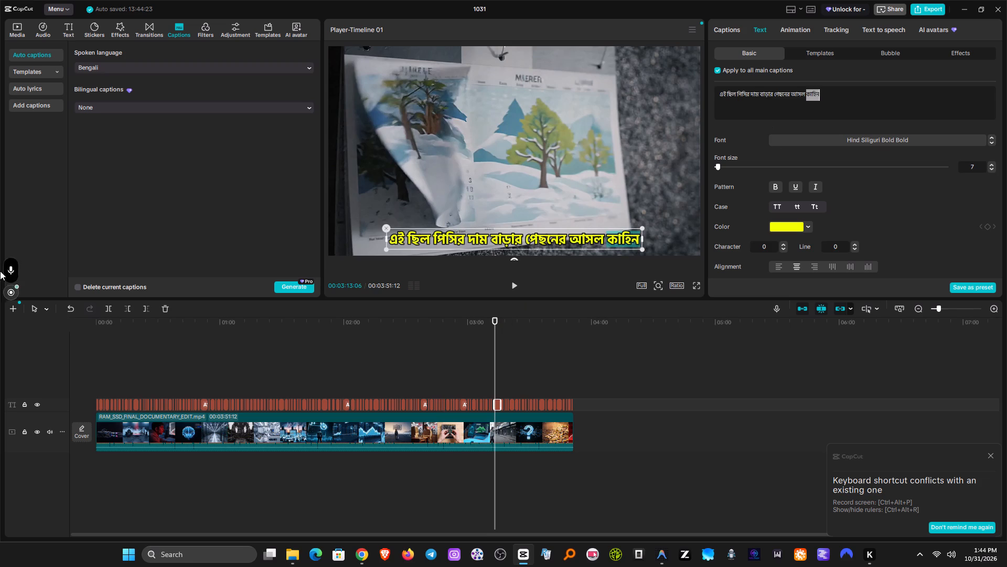
click(6, 268)
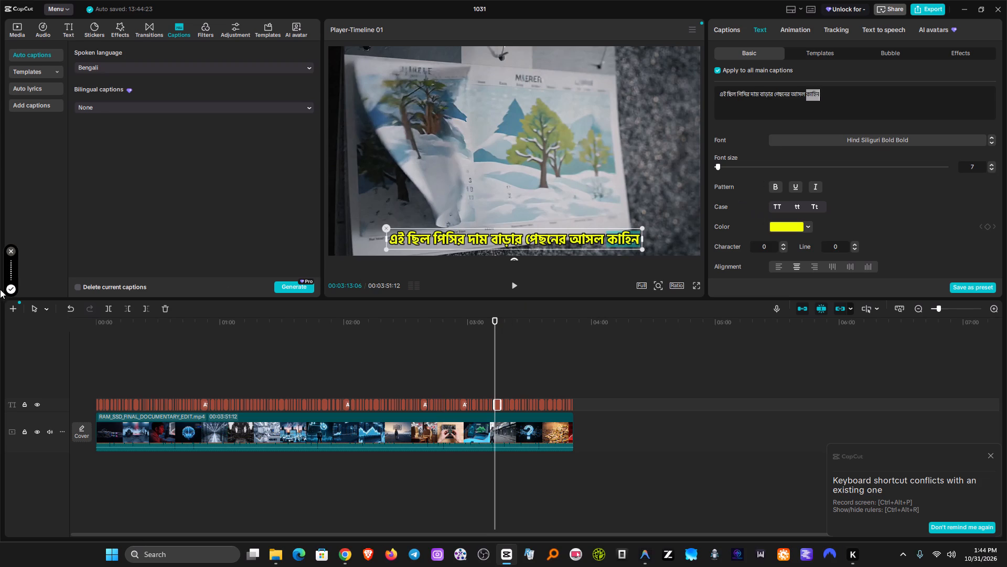
click(12, 290)
key(ctrl+v)
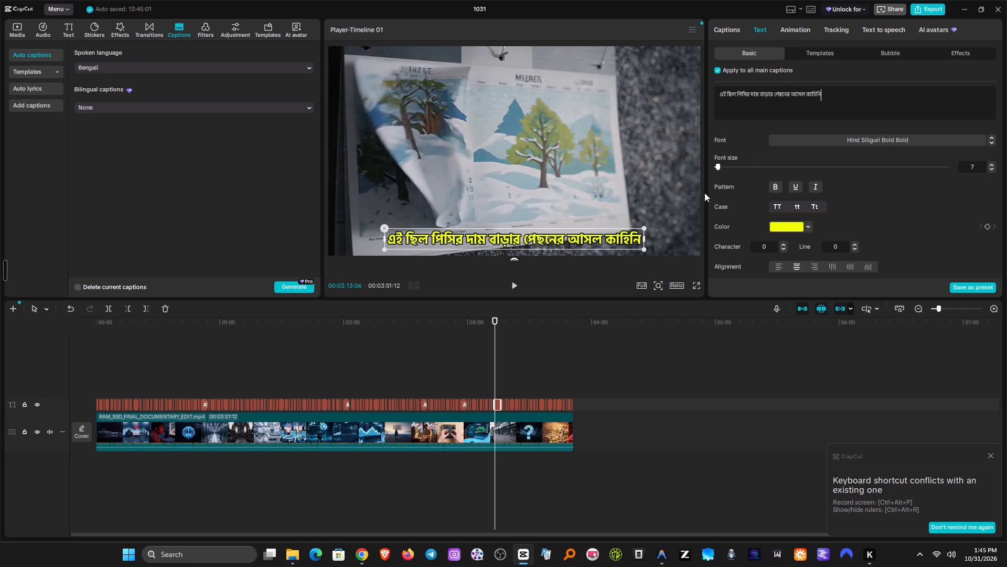
Play on to the YouTube channel caption at about 3:40 and replace the Bengali channel name with its English spelling in capitals.
click(517, 284)
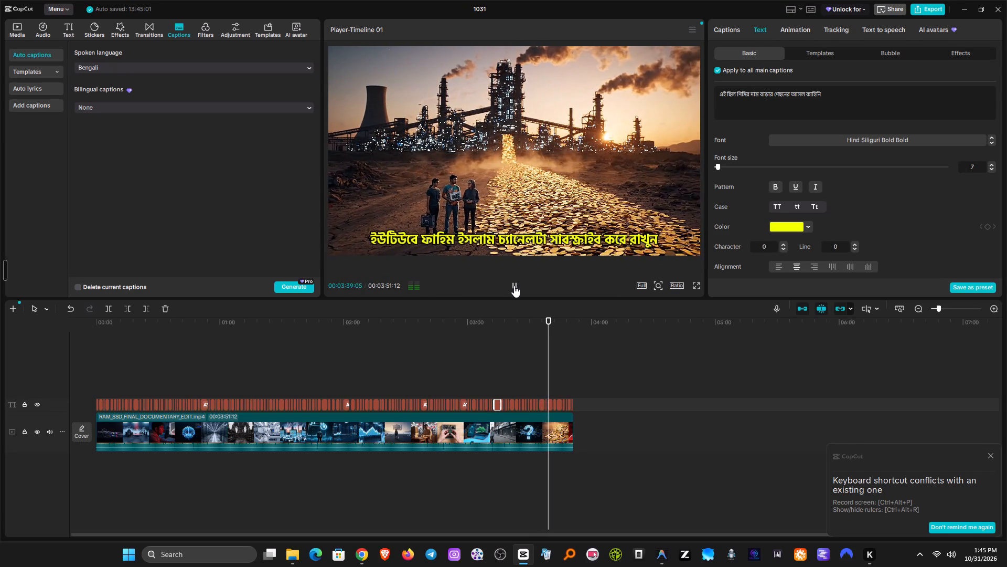
click(514, 286)
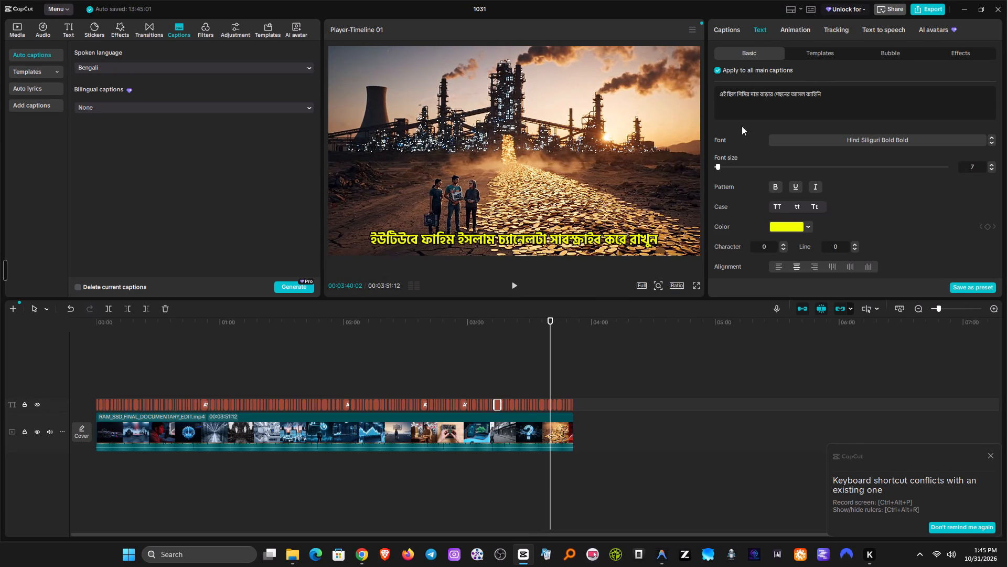
click(496, 238)
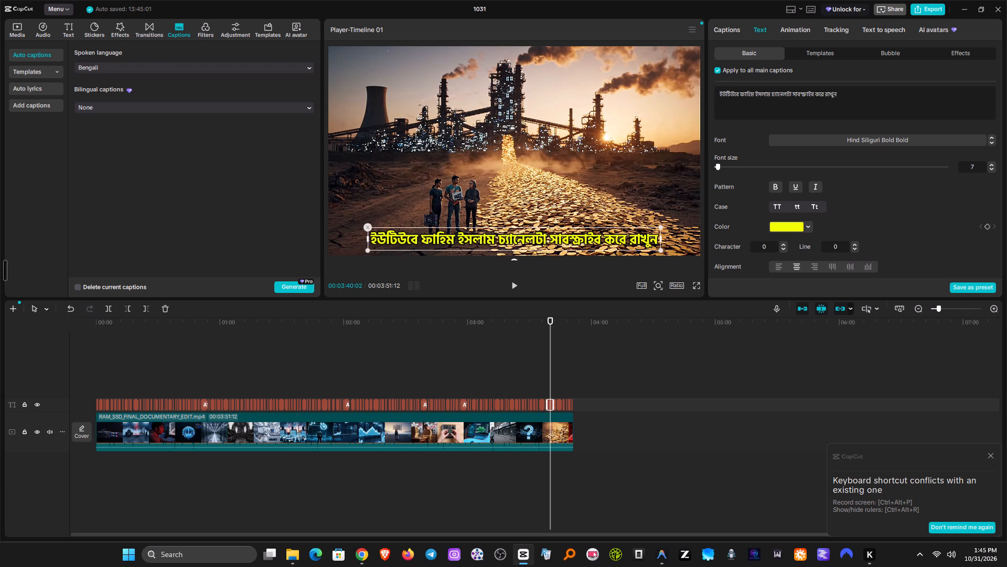
drag(741, 96, 770, 93)
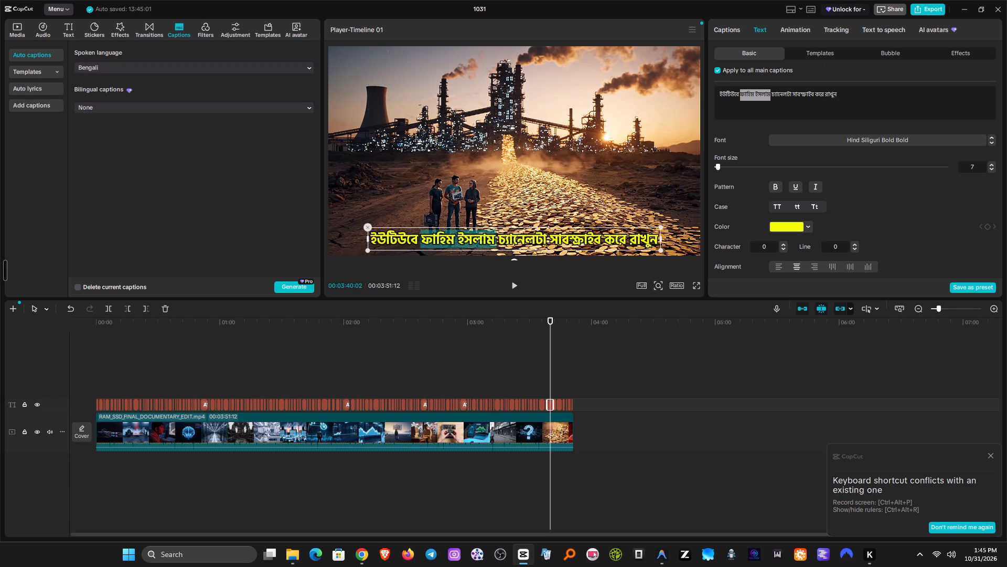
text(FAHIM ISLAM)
Check the following captions and replace the Bengali Facebook page name in the caption at about 3:44 with TECH EXPERT FAHIM.
click(513, 283)
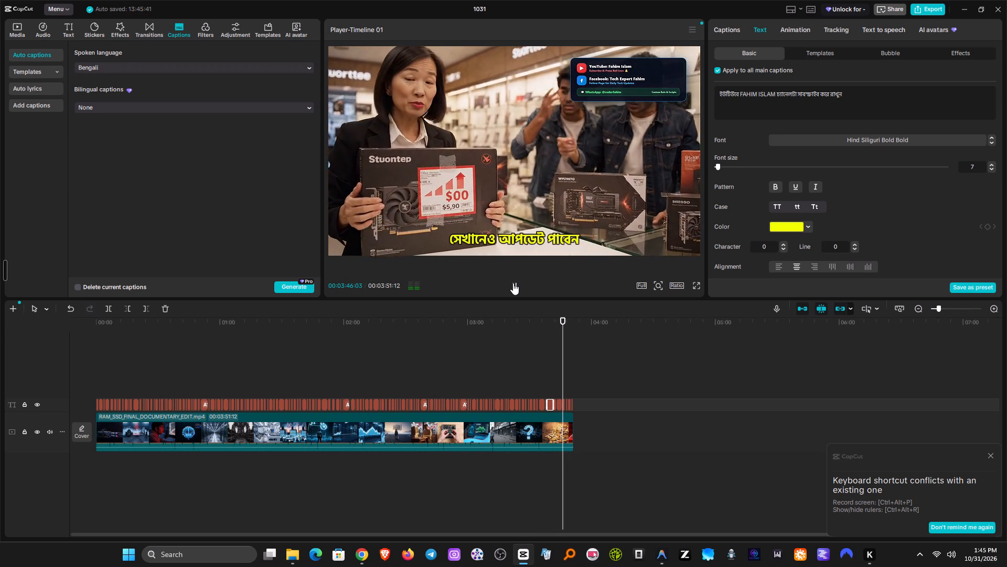
click(513, 283)
click(513, 283)
click(513, 283)
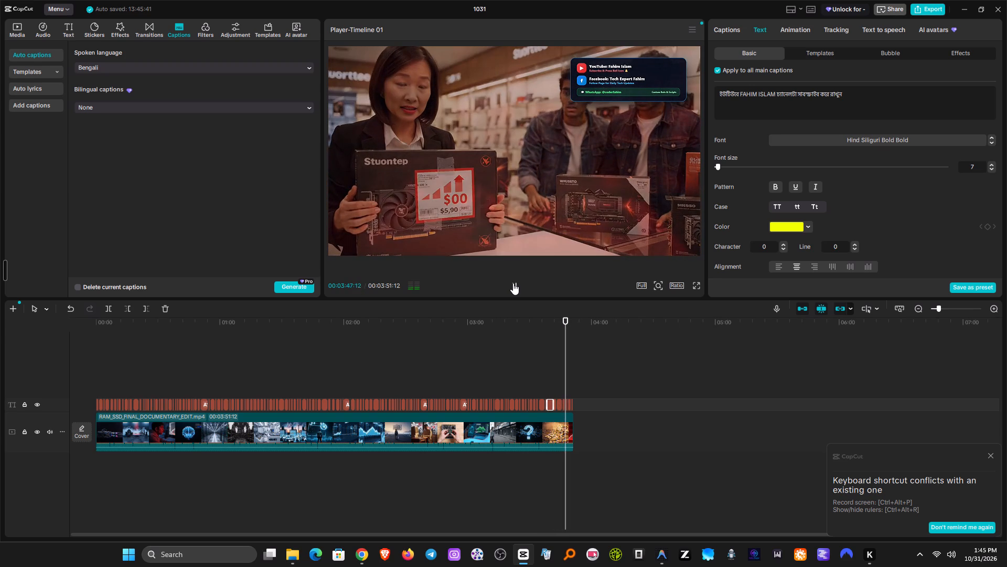
drag(564, 320, 558, 320)
click(513, 288)
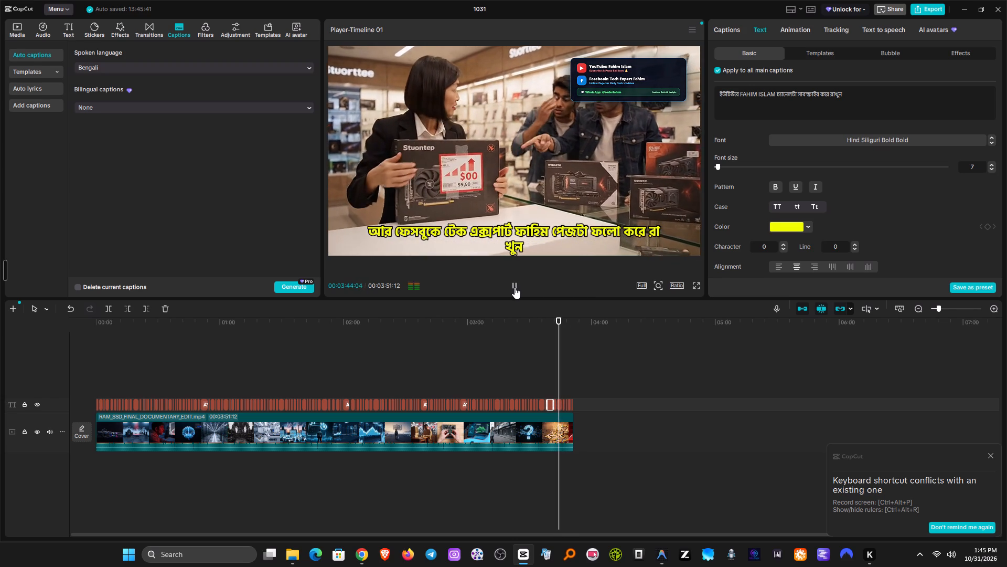
click(515, 287)
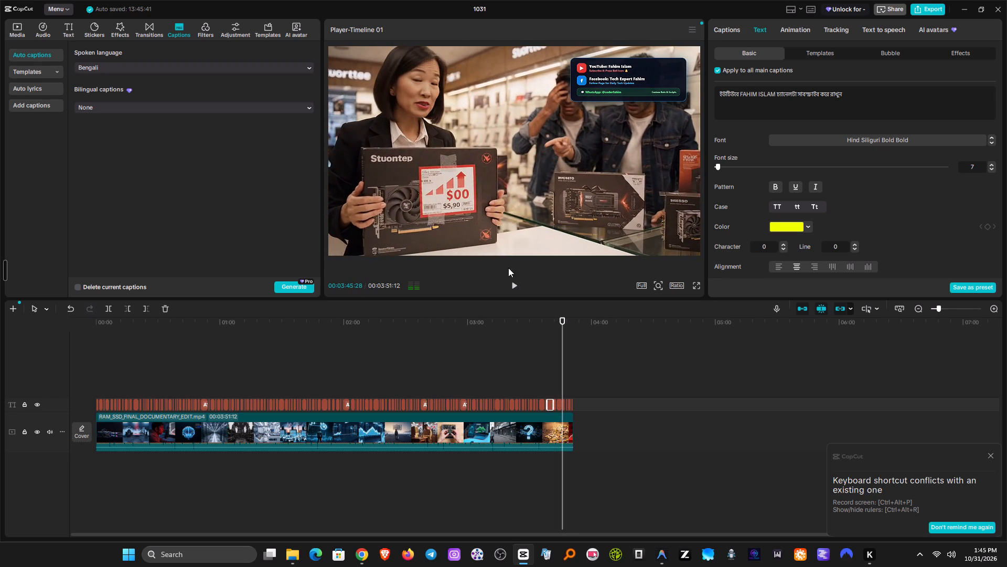
click(563, 317)
drag(562, 319, 559, 319)
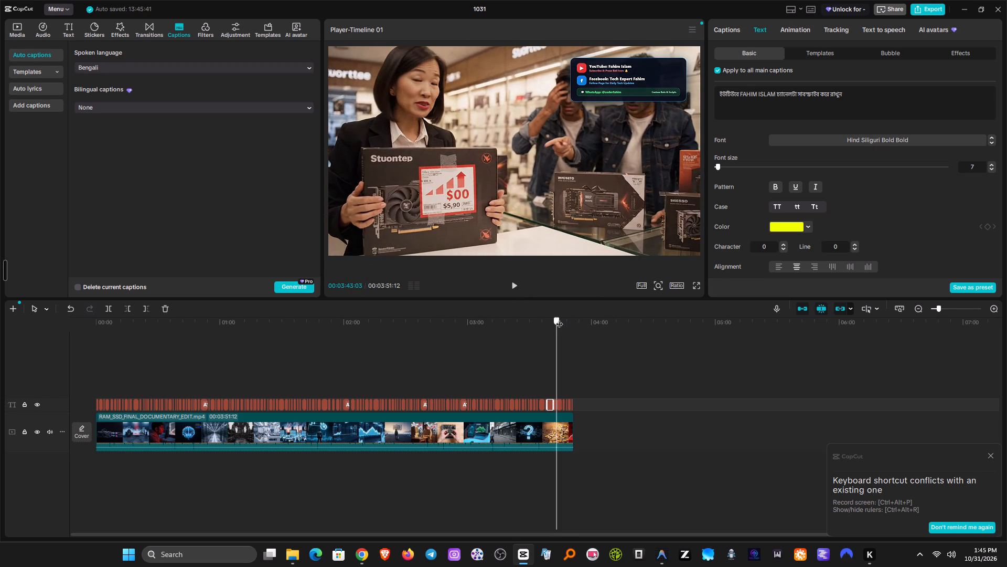
drag(559, 319, 556, 319)
click(514, 287)
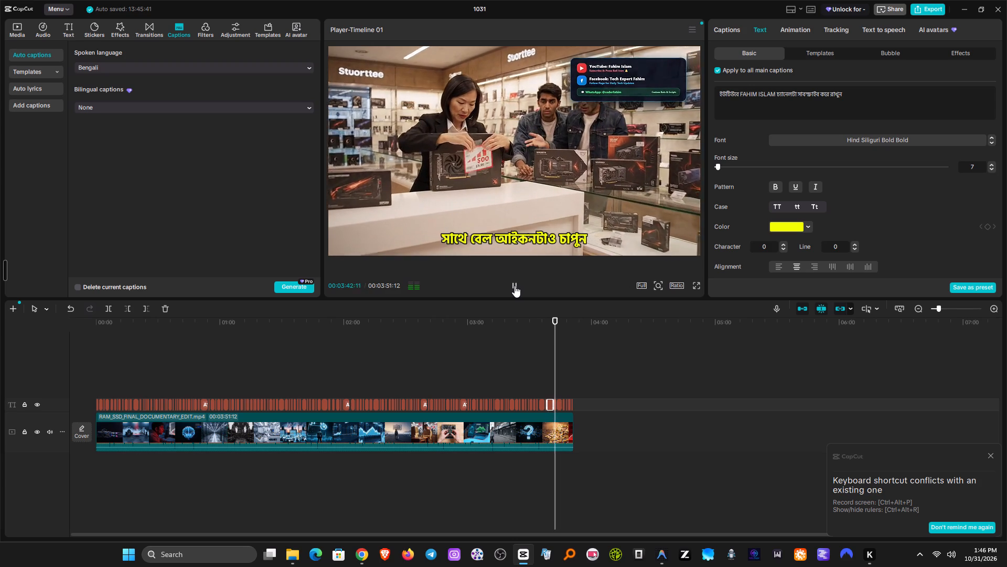
click(515, 286)
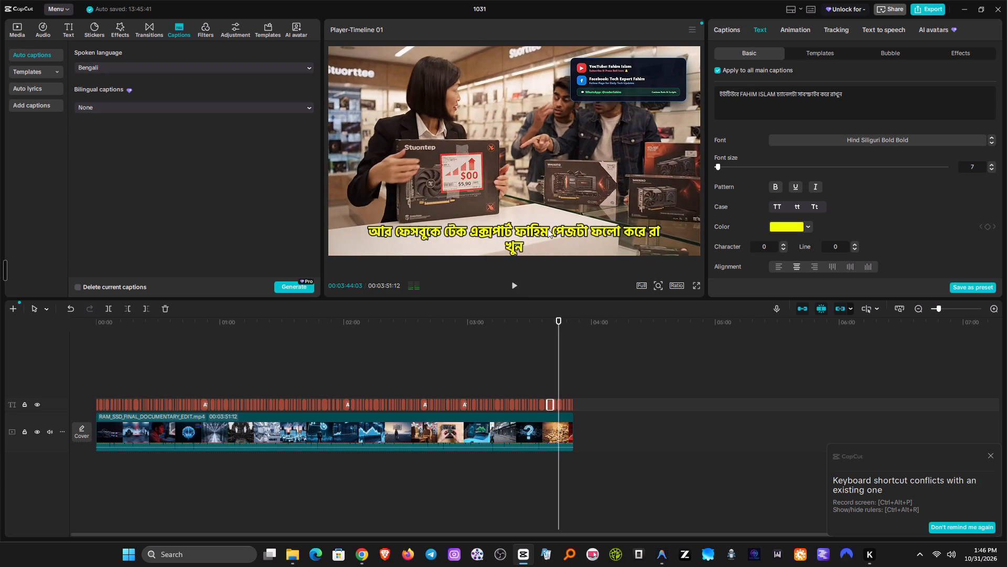
click(547, 229)
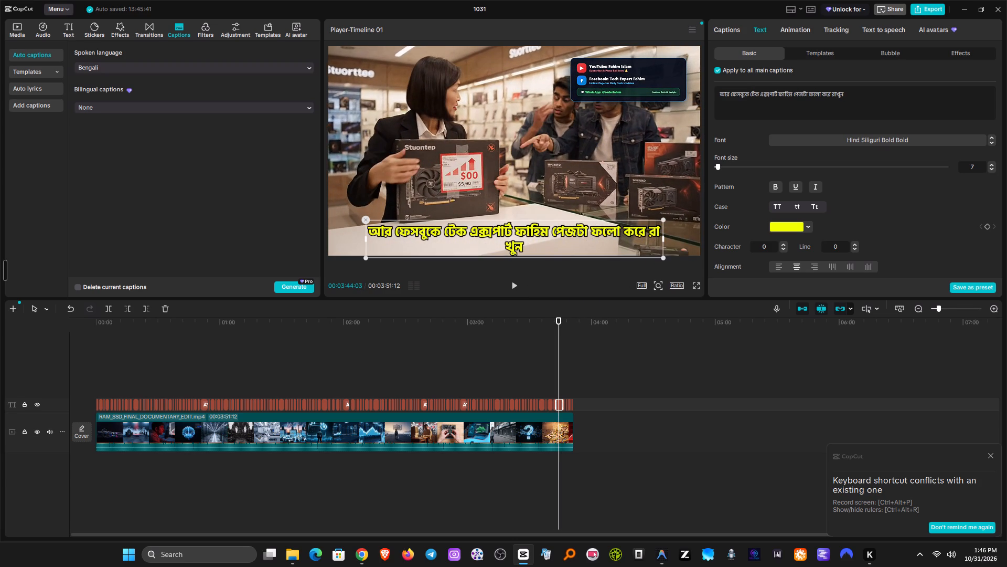
drag(751, 93, 793, 92)
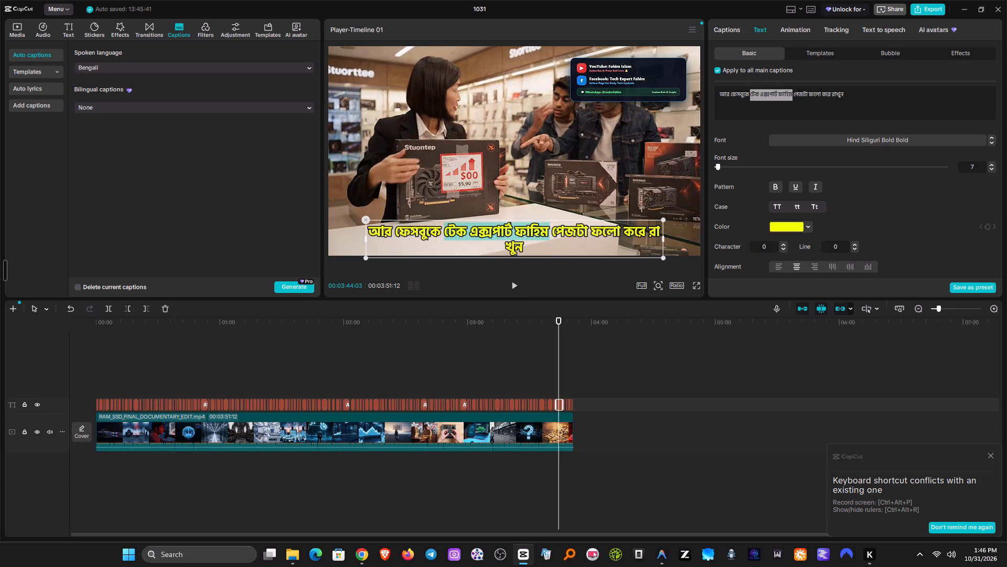
text(TECH)
key(space)
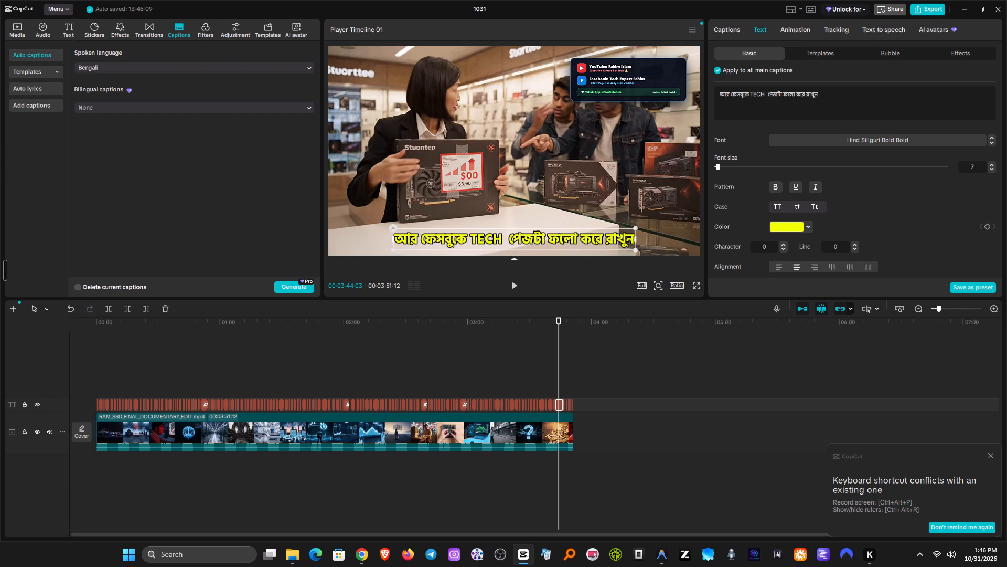
text(EXPERT FAHIM)
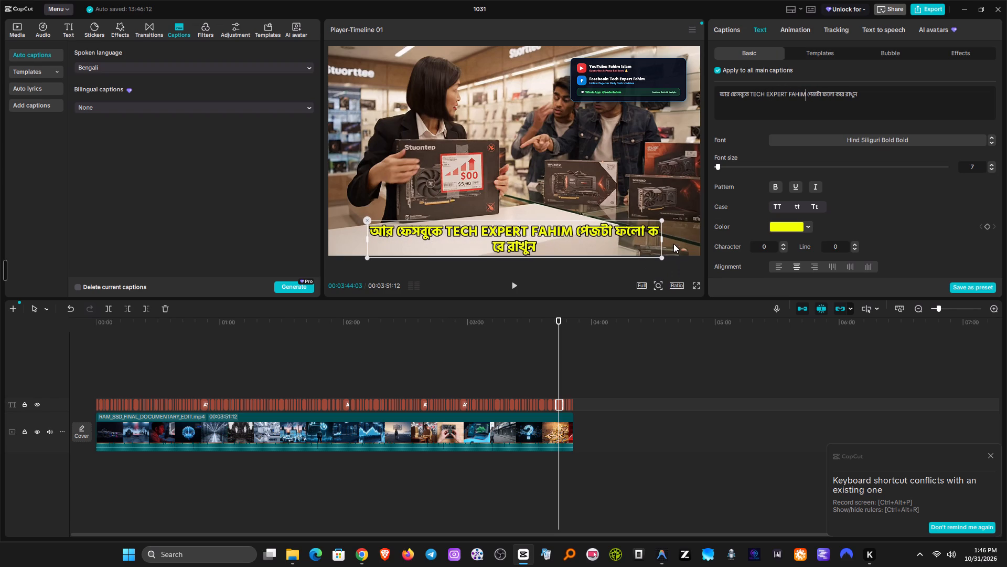
Widen the Facebook page caption so its text fits on one line, and recentre it horizontally in the frame.
drag(661, 238, 681, 238)
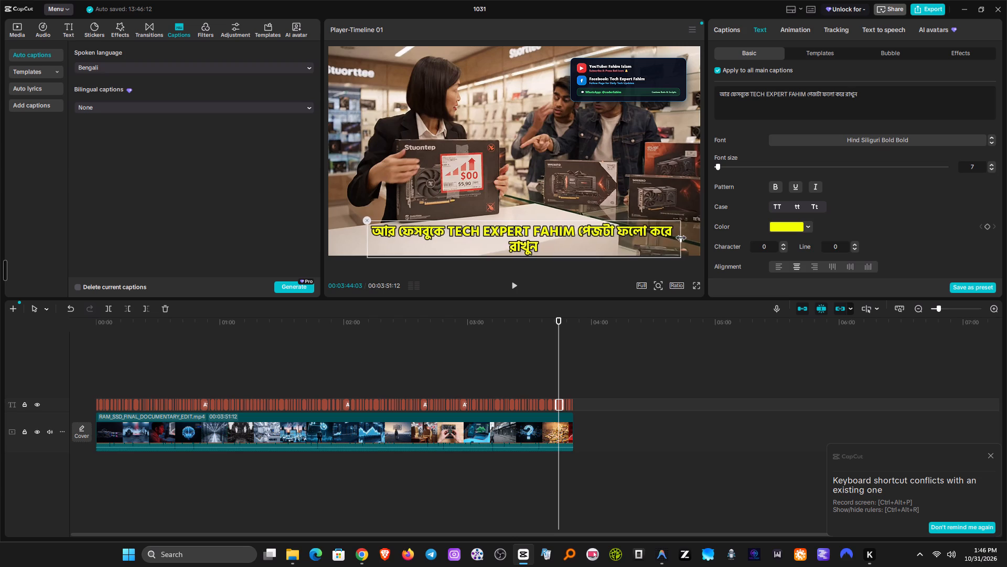
drag(681, 238, 722, 235)
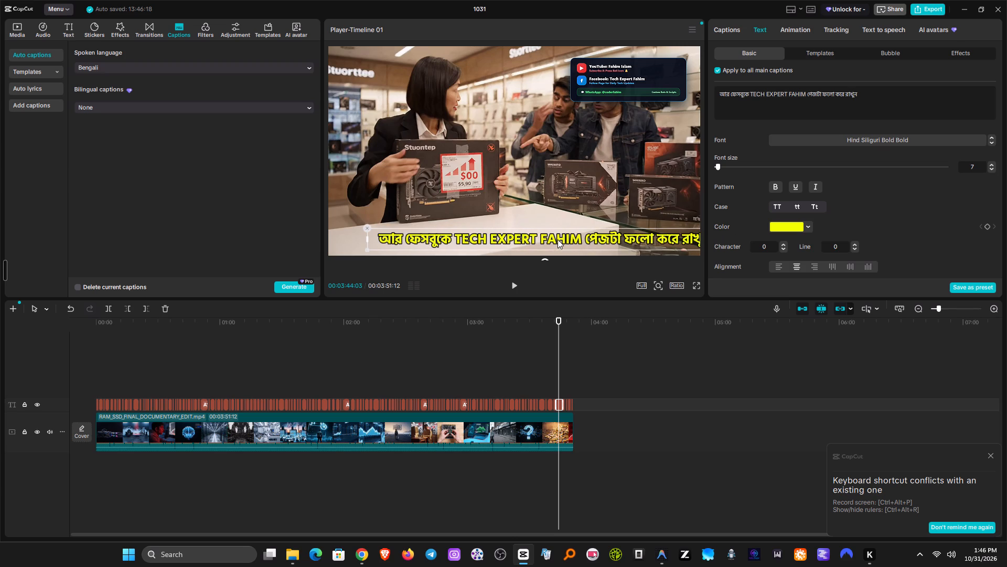
drag(558, 239, 533, 239)
Play through to the end, set the documentary clip's audio fade-out to 0.5 s, and replay the ending.
click(516, 286)
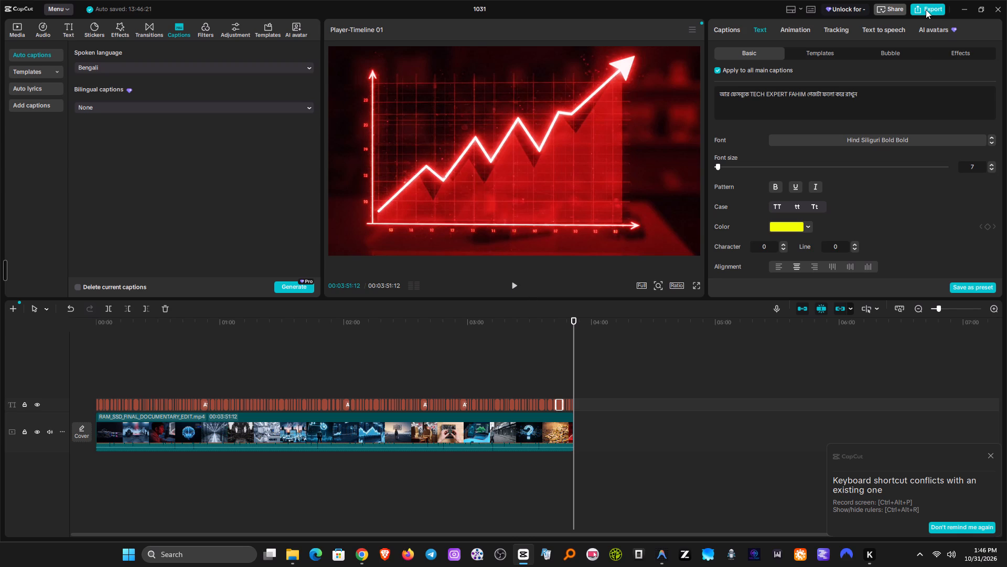
click(560, 421)
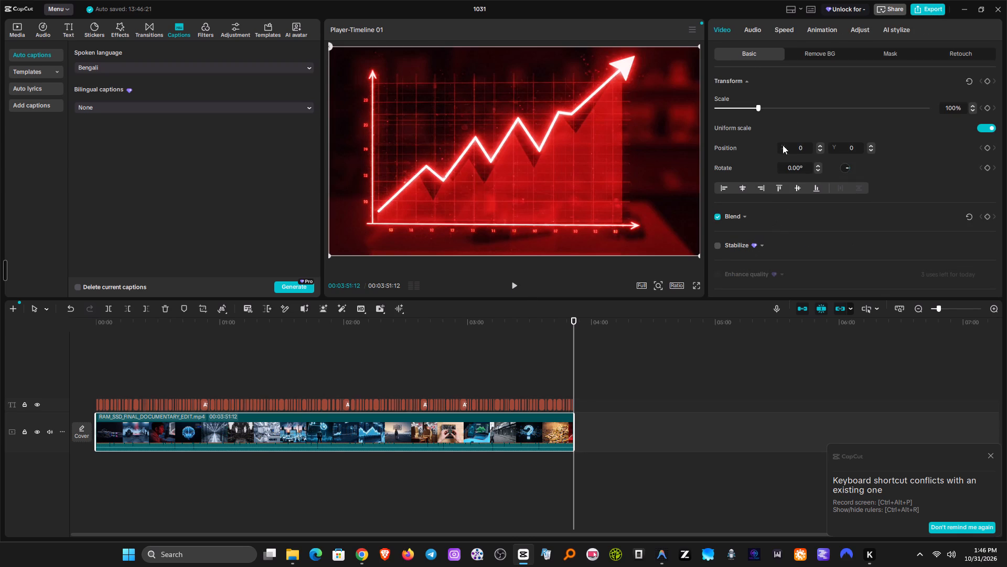
click(758, 29)
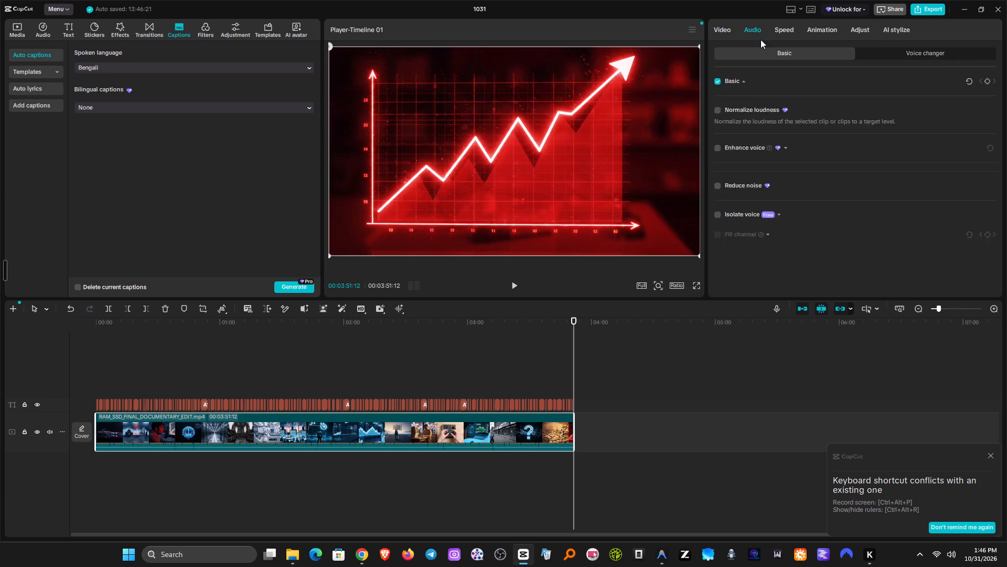
drag(717, 155, 724, 155)
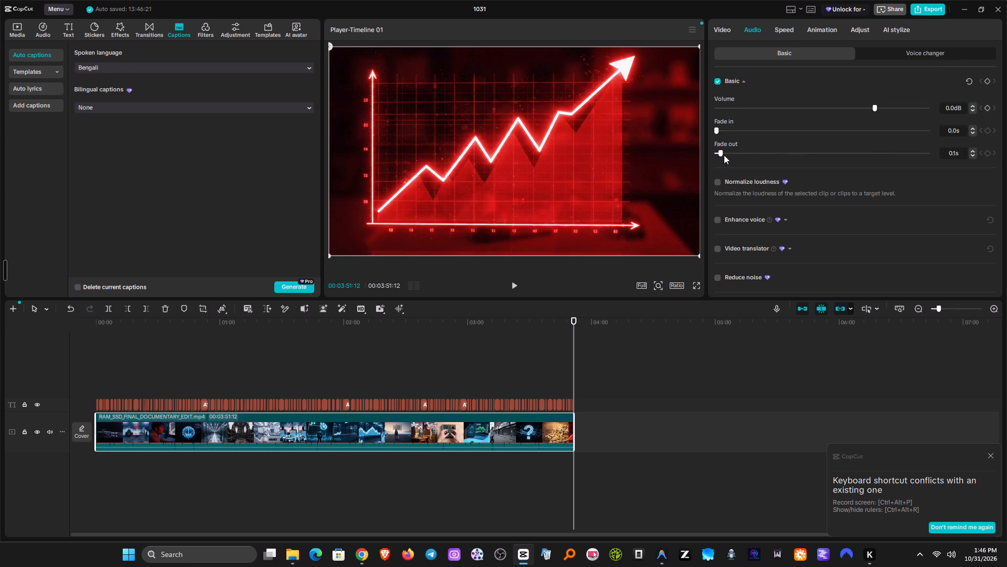
drag(724, 155, 727, 155)
drag(574, 318, 568, 318)
click(515, 282)
drag(573, 322, 506, 320)
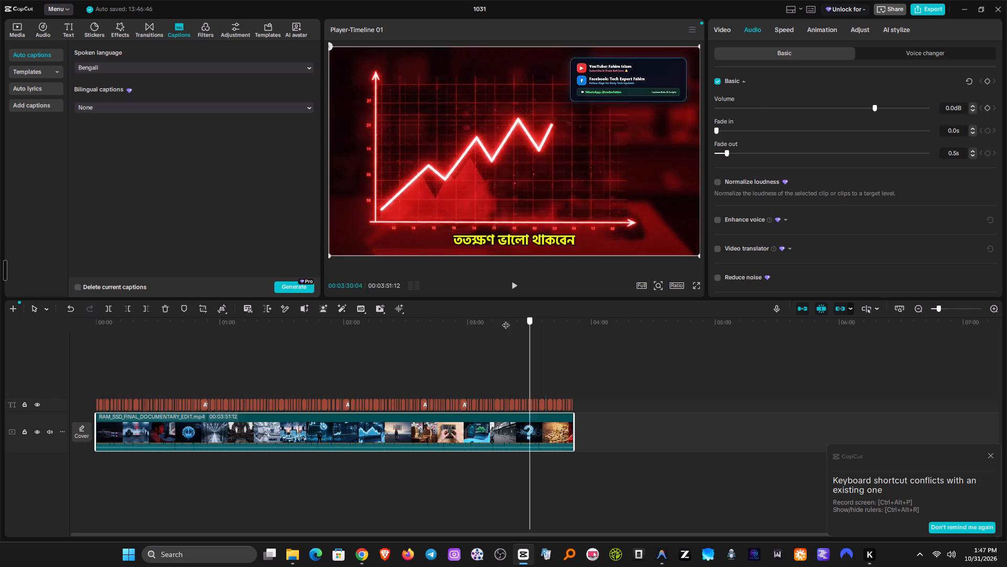
drag(506, 320, 619, 337)
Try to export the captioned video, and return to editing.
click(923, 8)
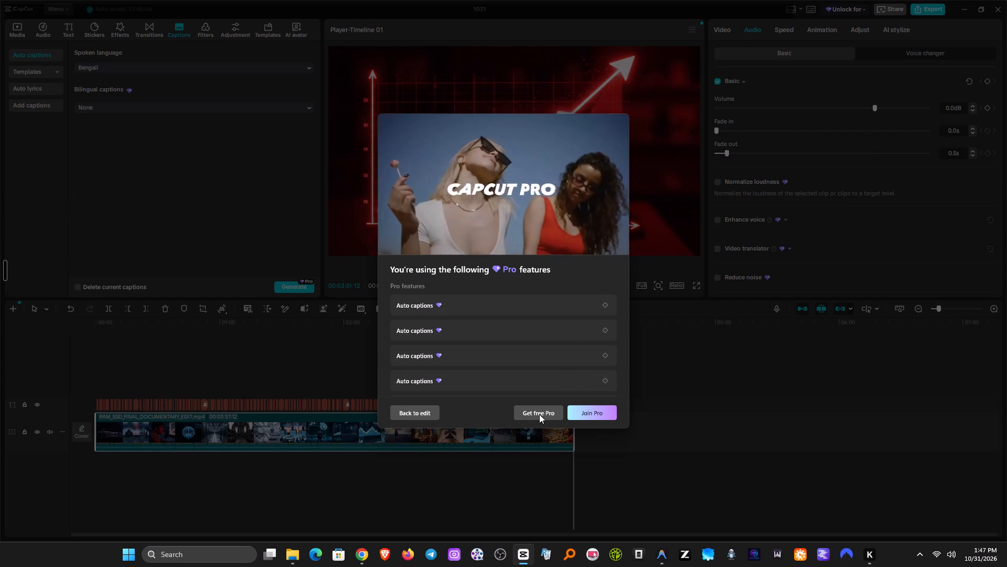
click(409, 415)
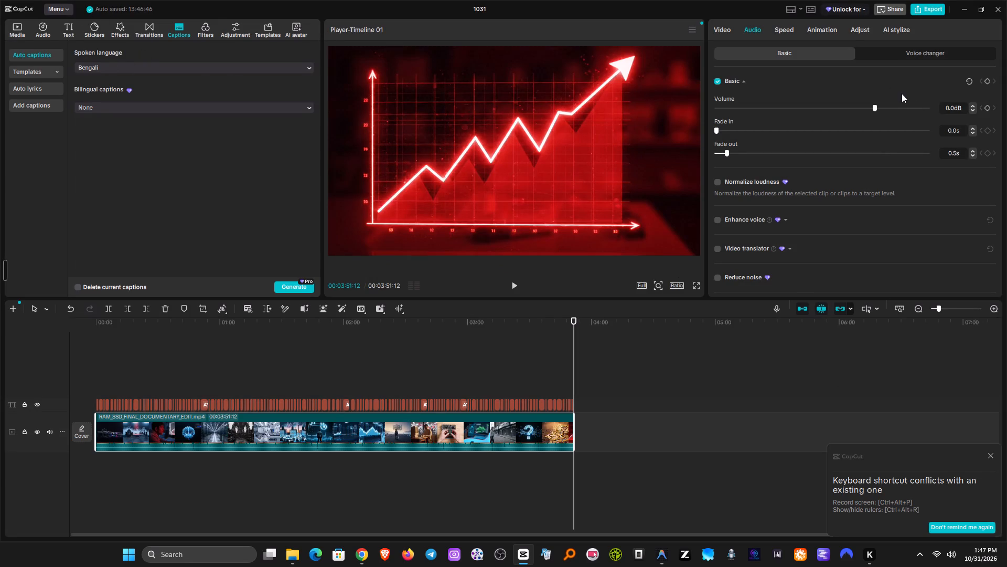
Close the 1031 project and exit CapCut.
click(15, 26)
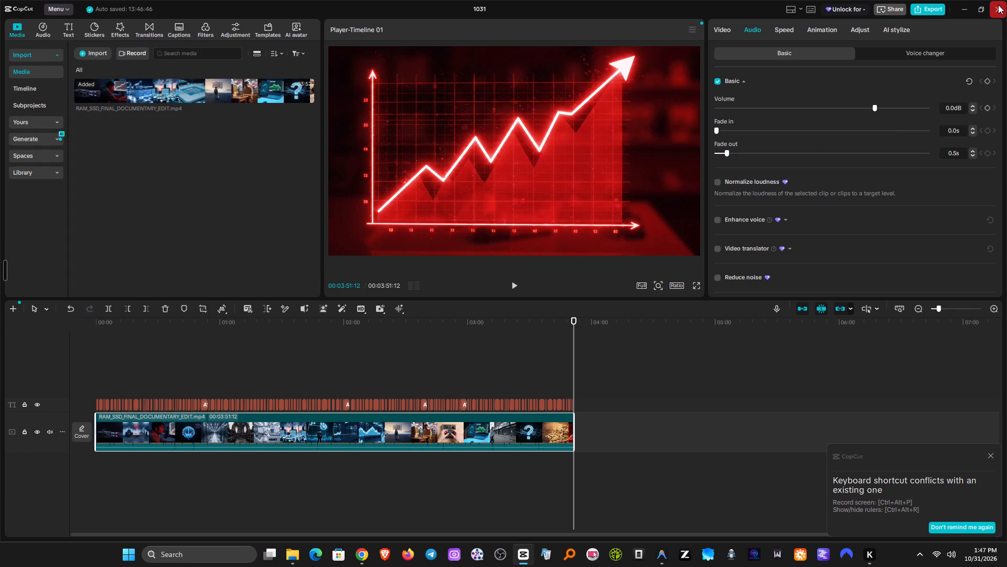
click(998, 5)
scroll(369, 423, down, 2)
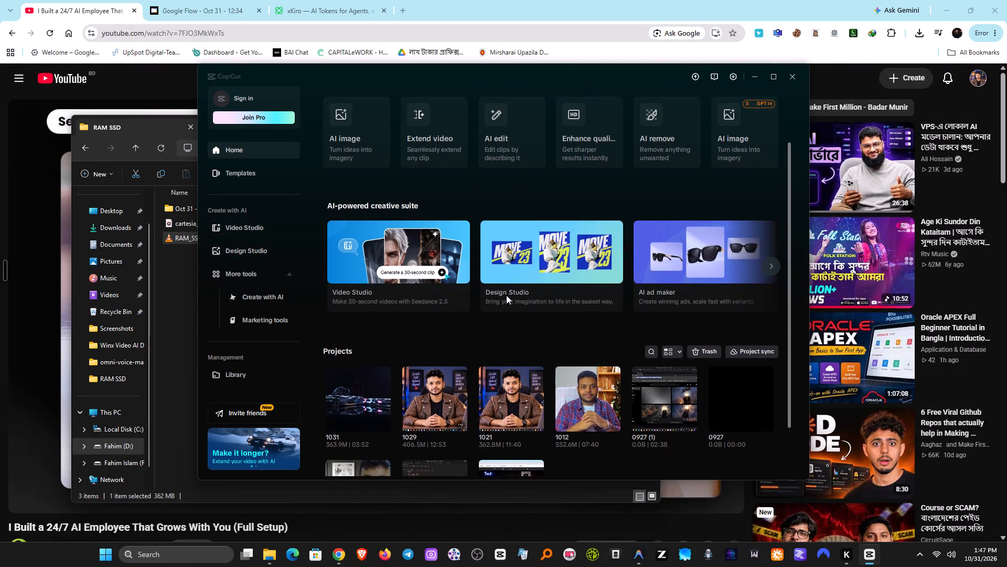
click(792, 80)
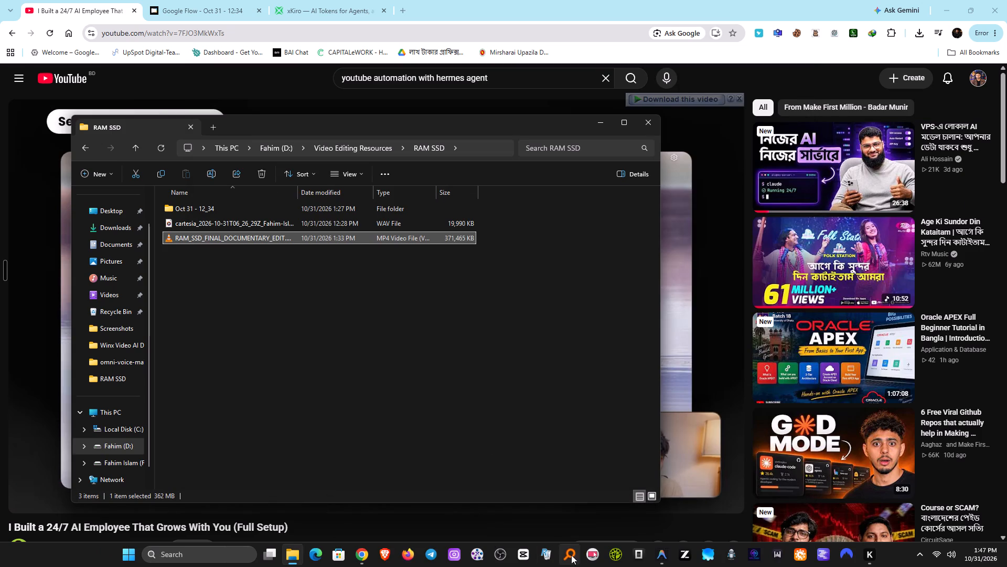
Switch to Everything, search for 1031, and open the CapCut project folder of that name.
click(571, 555)
text(1031)
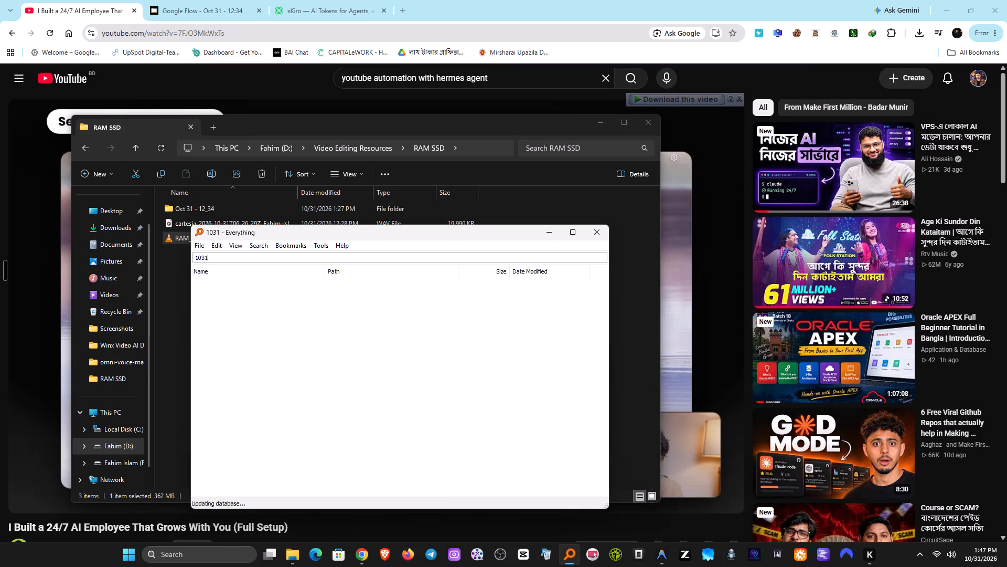
click(242, 254)
click(222, 256)
drag(237, 230, 391, 195)
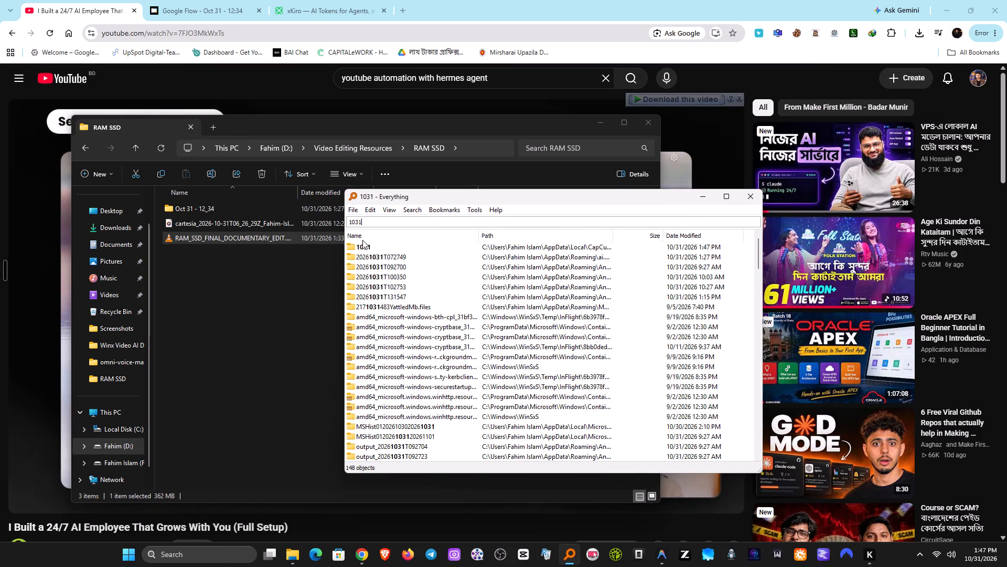
double_click(360, 246)
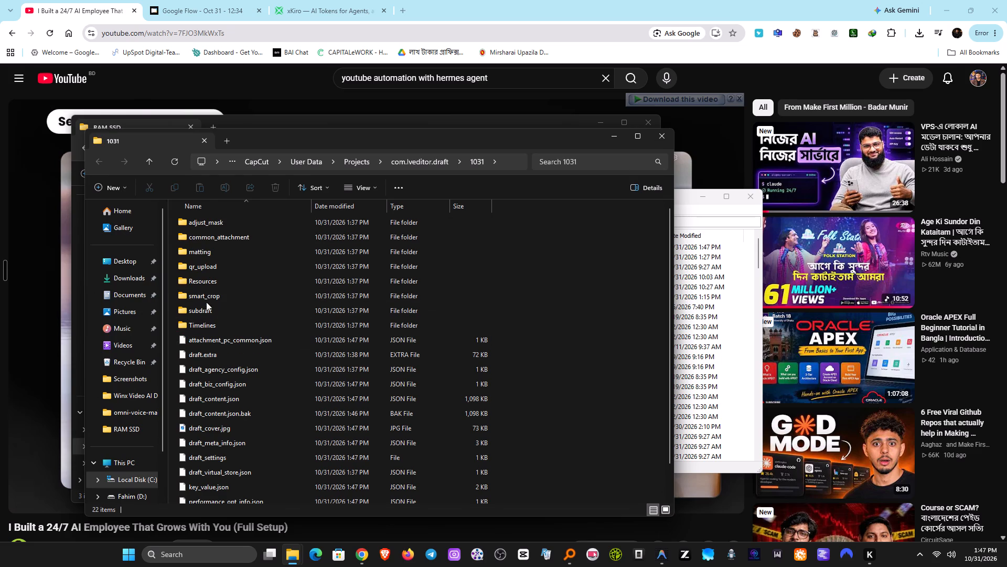
Examine the contents of the project's Resources folder and return to the 1031 folder.
double_click(211, 281)
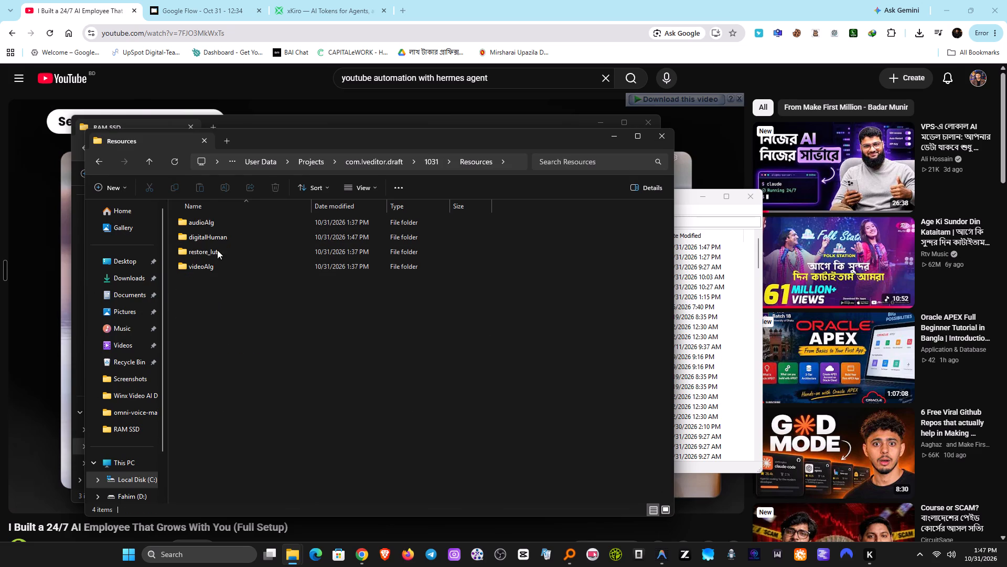
click(104, 165)
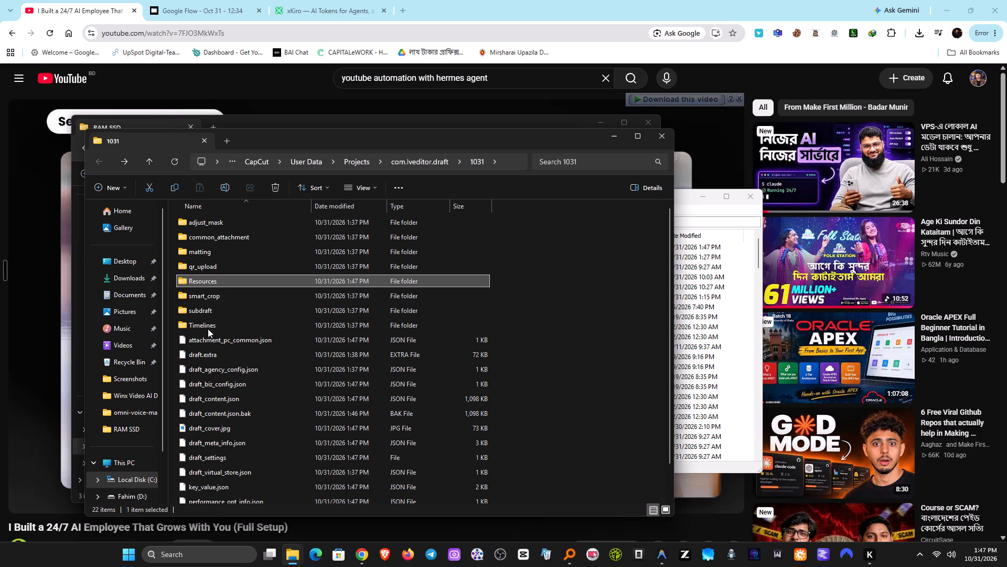
Examine the 1031 project folder's file list and the contents of its Timelines and Resources subfolders.
scroll(211, 313, down, 2)
scroll(219, 374, up, 4)
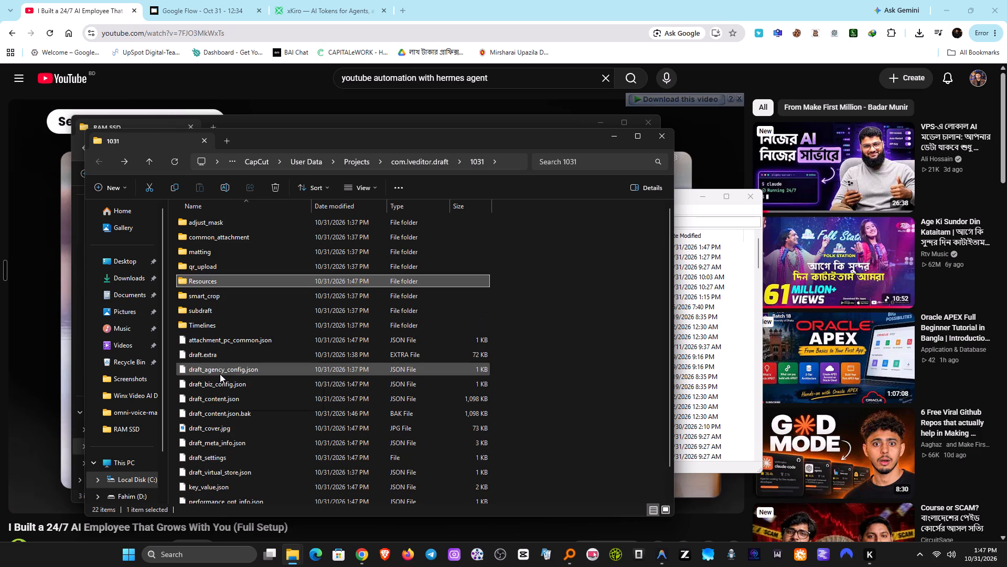
double_click(206, 324)
click(100, 164)
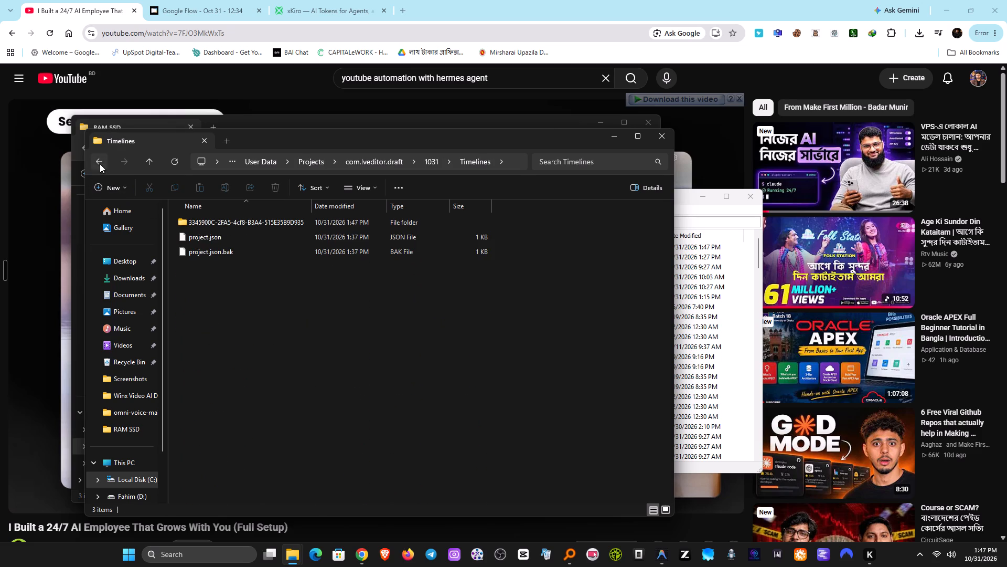
scroll(220, 280, up, 3)
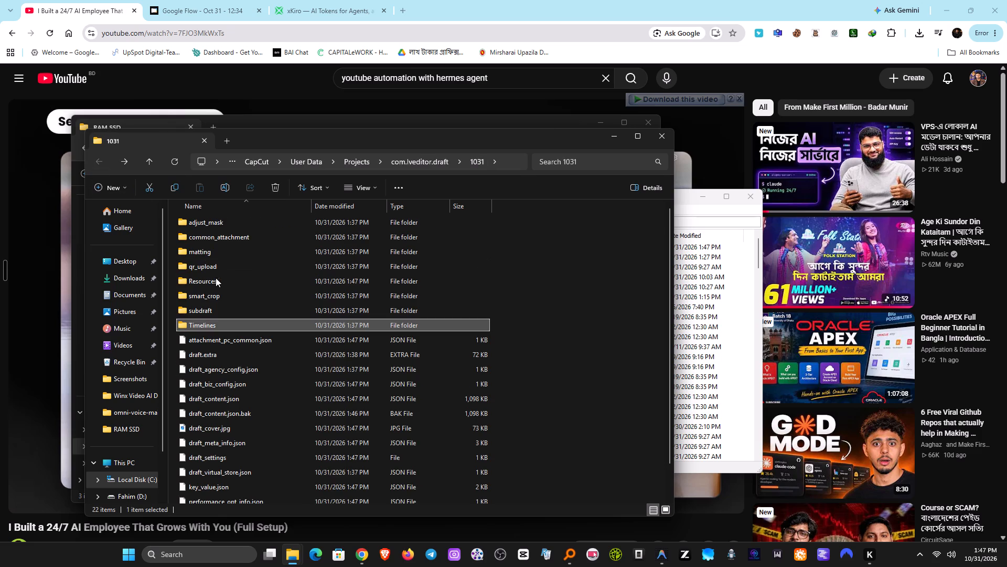
double_click(226, 281)
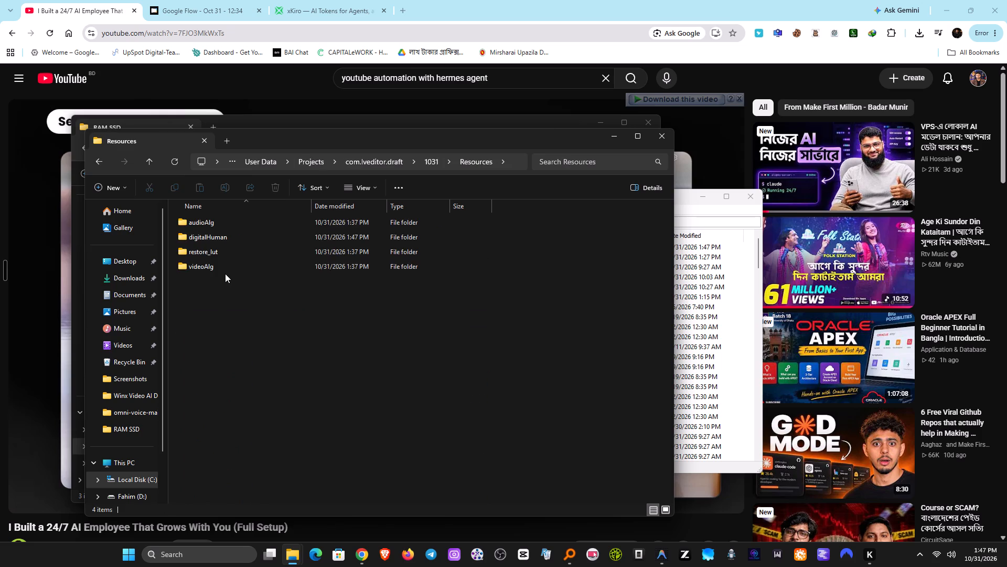
click(101, 156)
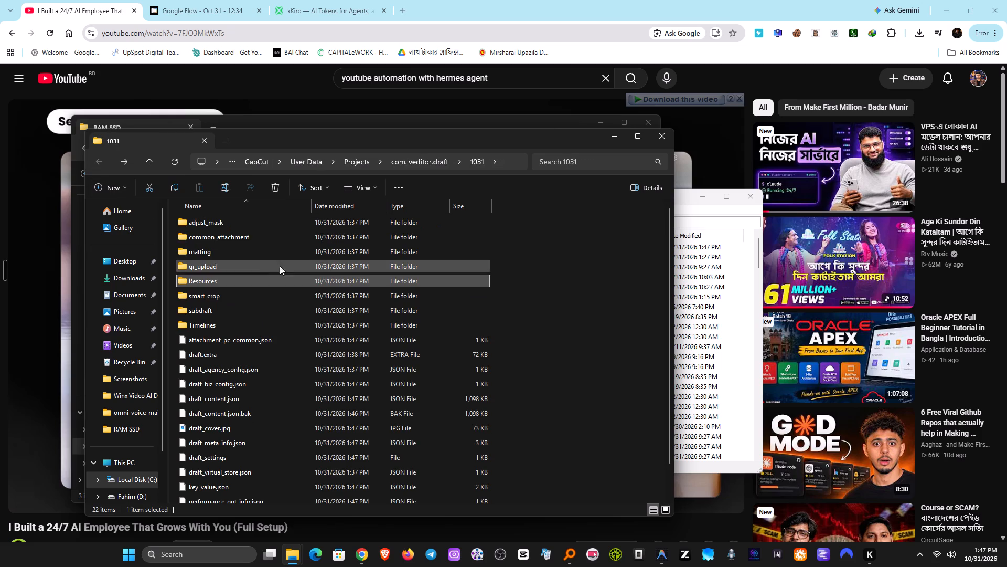
scroll(272, 261, up, 2)
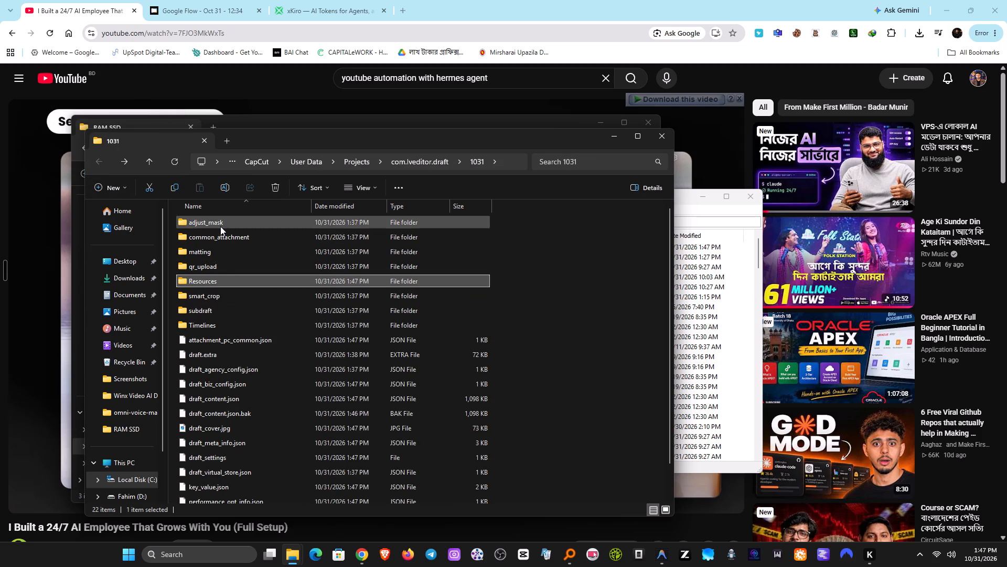
scroll(238, 304, down, 9)
scroll(248, 311, up, 4)
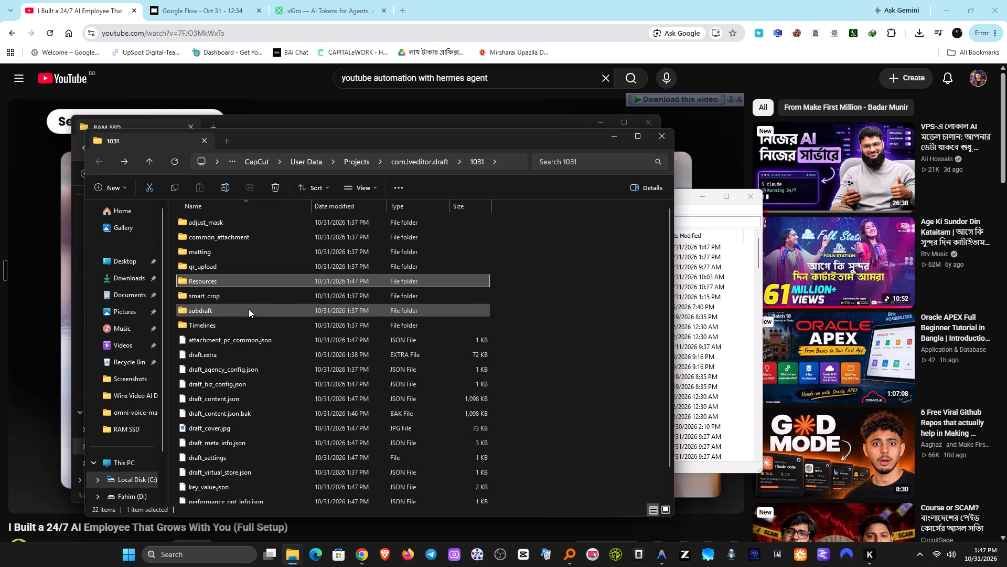
scroll(249, 309, up, 1)
double_click(227, 323)
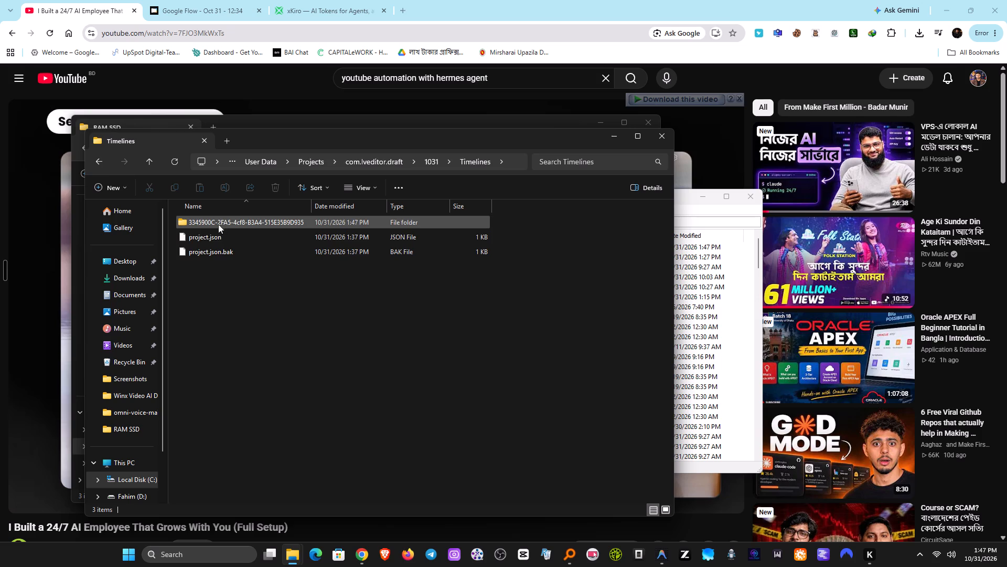
click(103, 163)
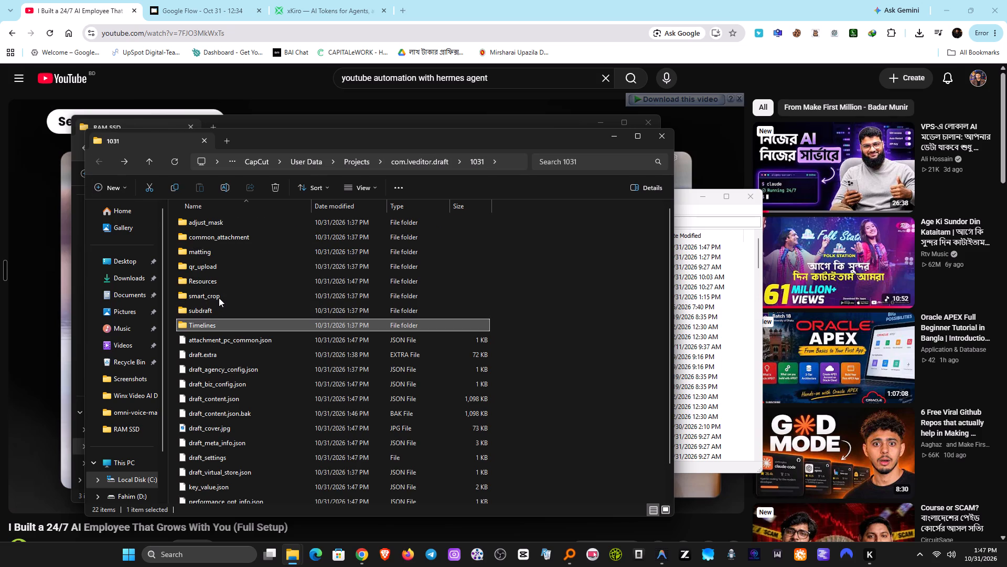
Check the qr_upload subfolder, the remaining project files and the Resources subfolder, and return to the 1031 folder.
double_click(221, 264)
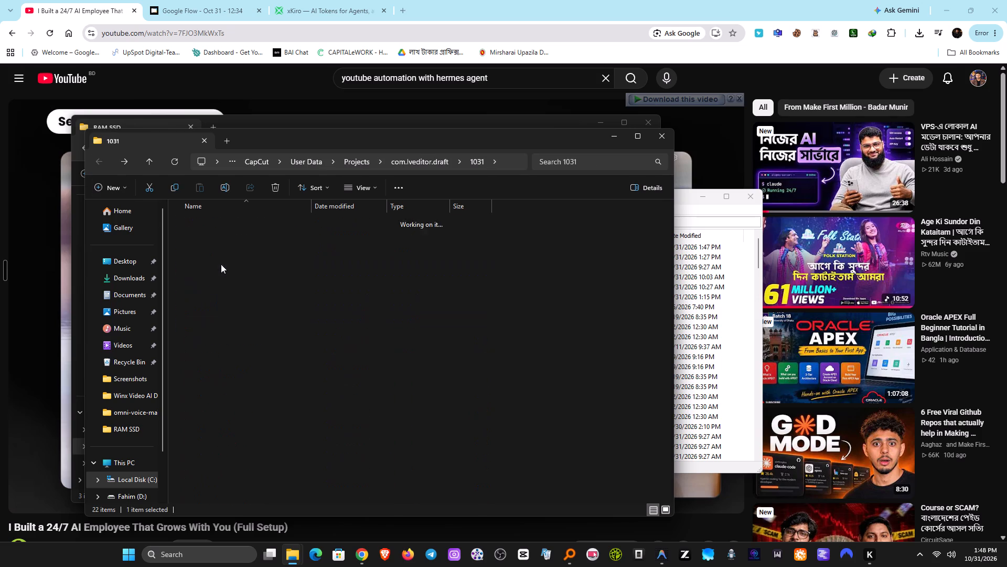
click(91, 154)
scroll(232, 293, down, 2)
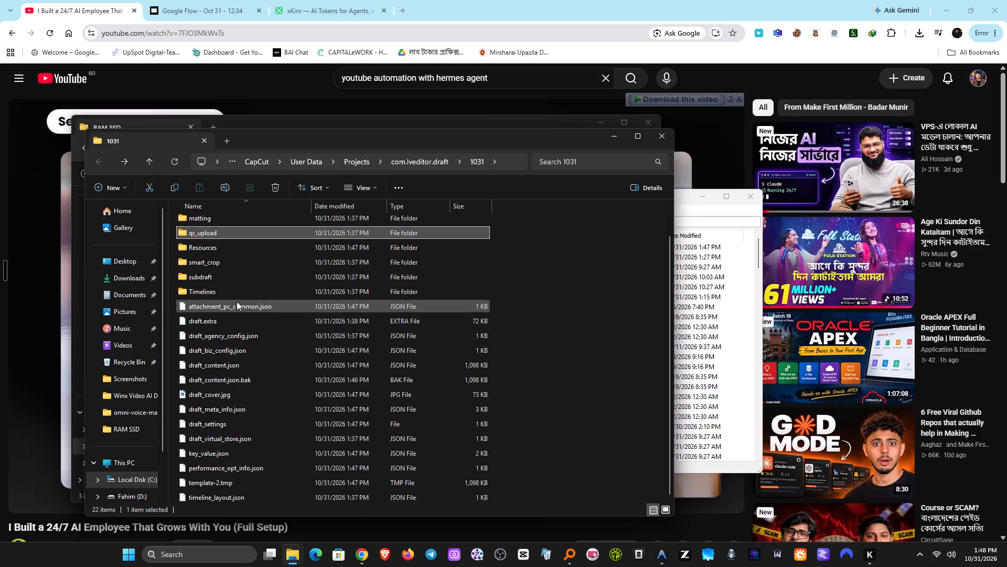
scroll(237, 301, down, 3)
scroll(239, 306, up, 5)
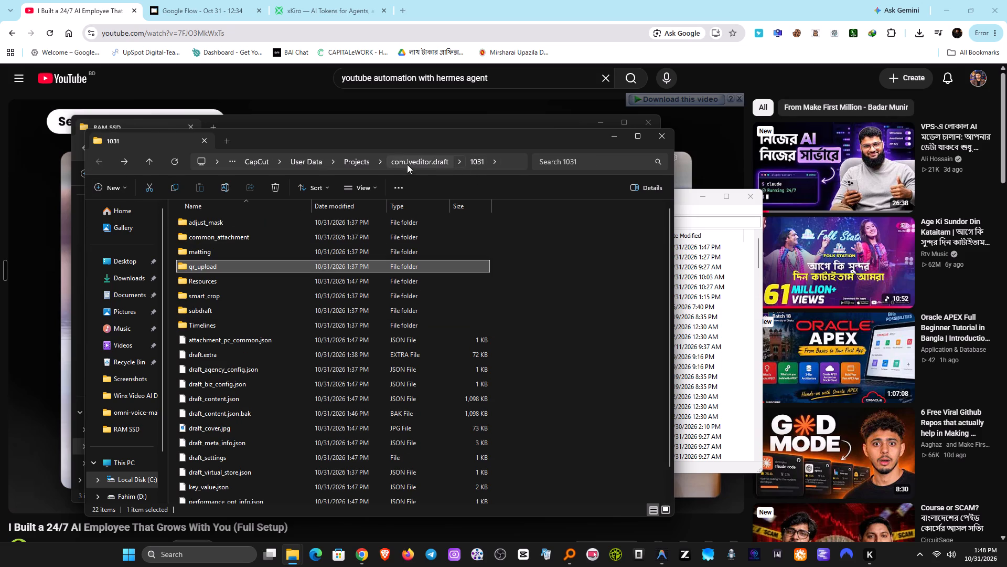
double_click(223, 285)
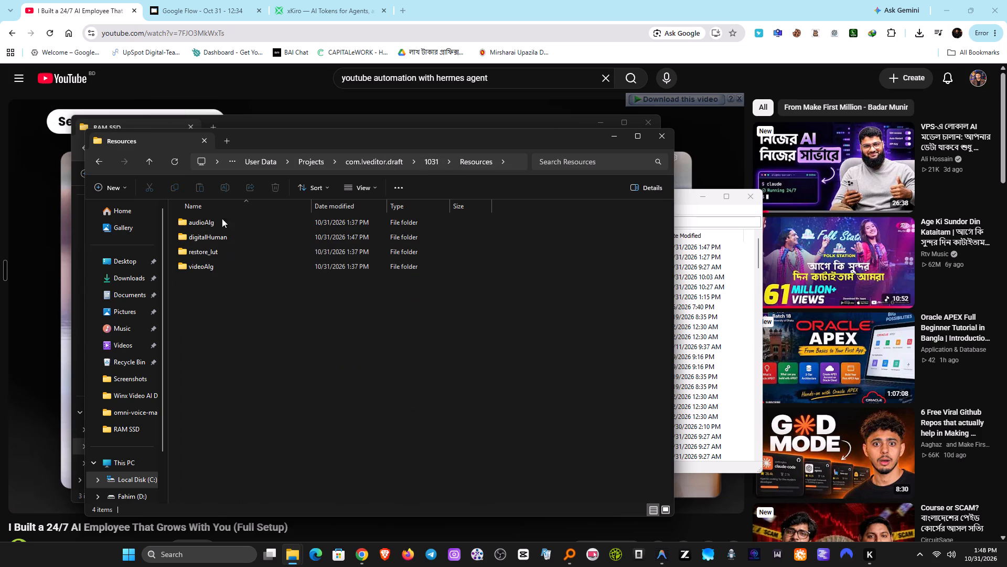
click(94, 163)
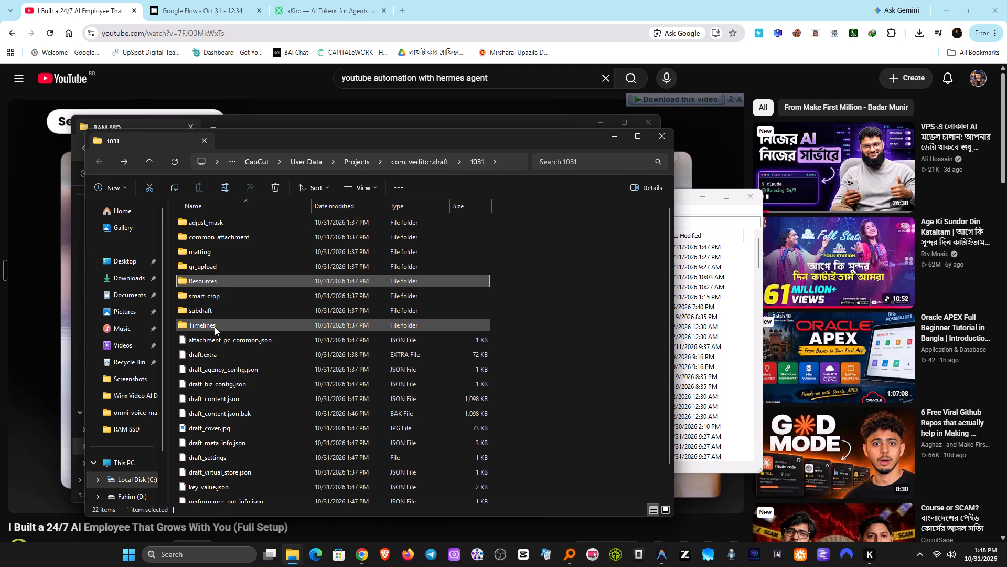
Examine the timeline folder nested in Timelines, including its common_attachment subfolder, and return to the 1031 folder.
double_click(215, 327)
double_click(213, 225)
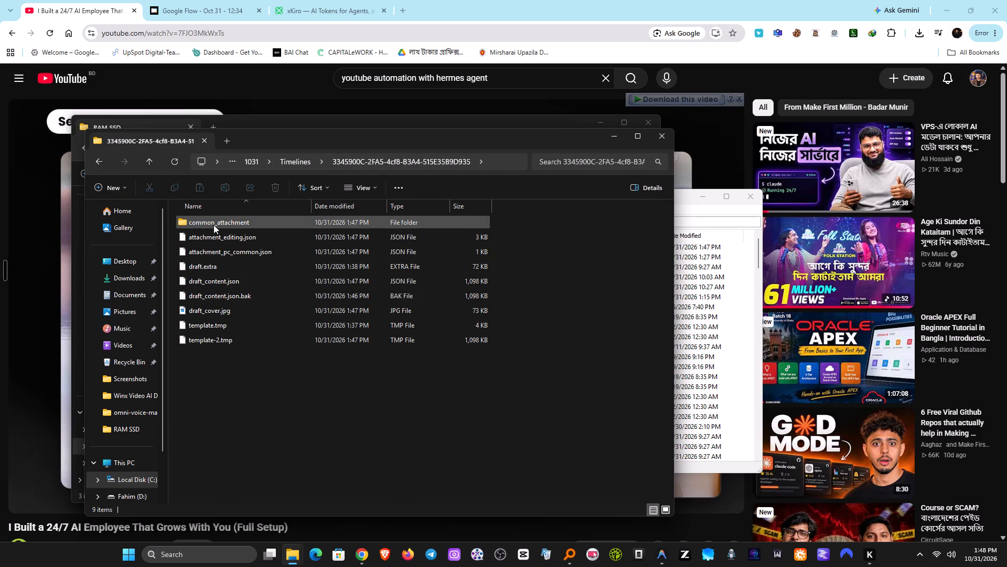
double_click(213, 225)
double_click(101, 164)
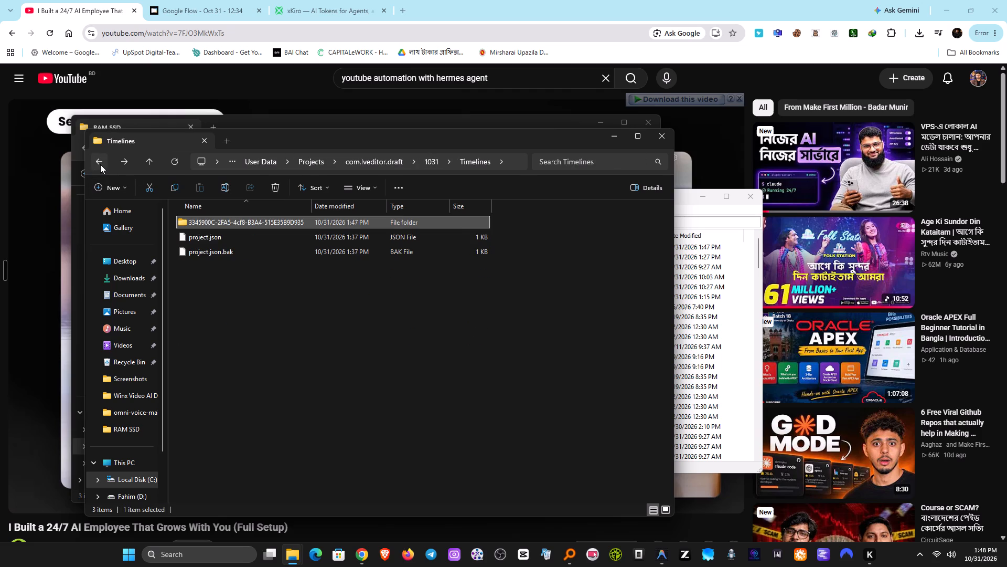
click(100, 164)
scroll(298, 306, up, 5)
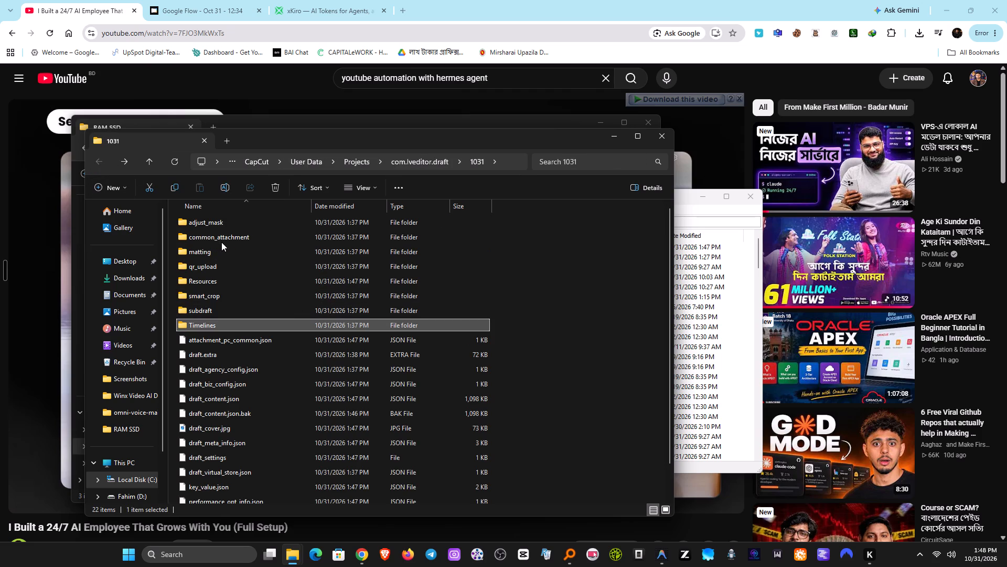
scroll(222, 242, up, 2)
Switch to Telegram.
click(435, 556)
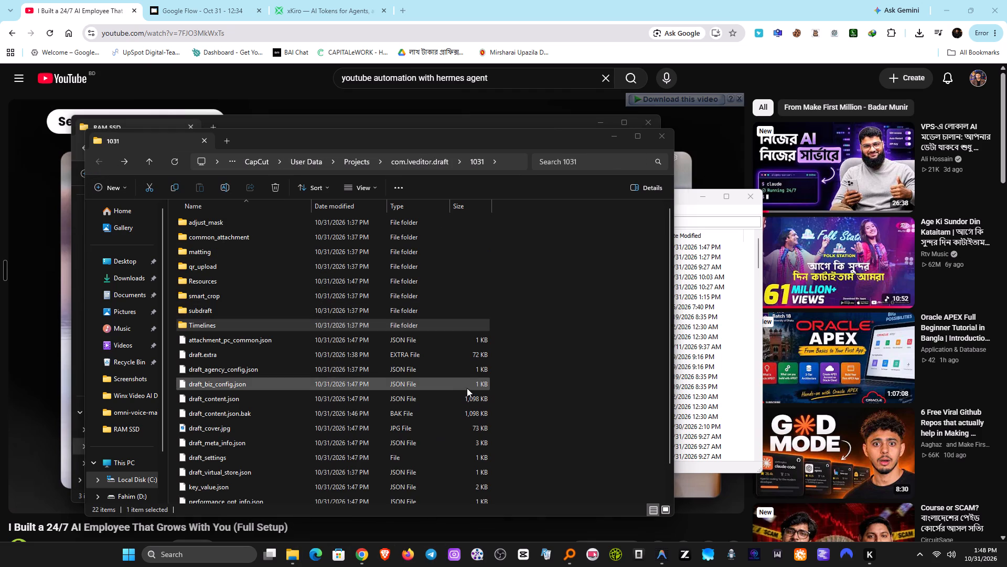
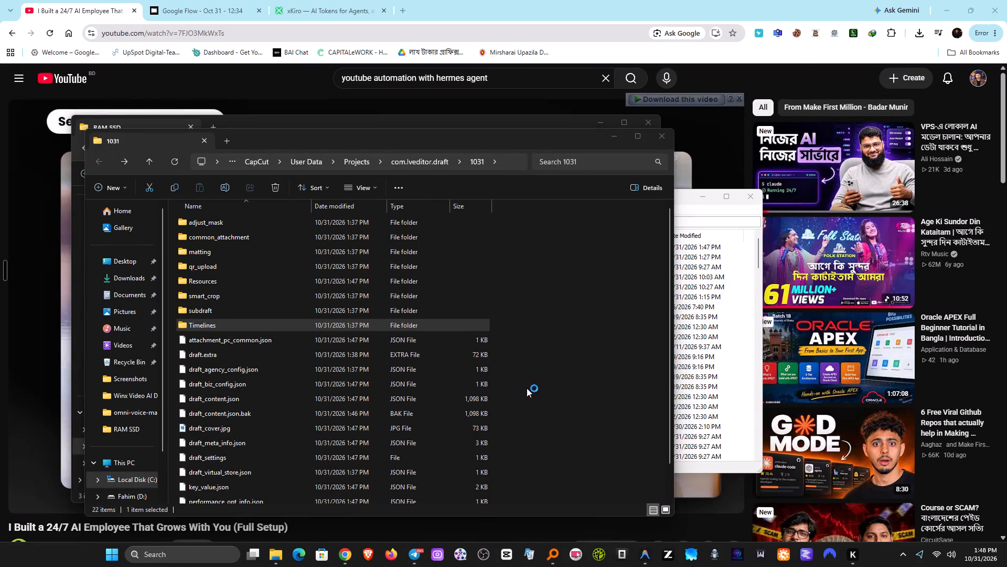
Open the 1031 project and combine all its captions and the documentary video into one compound clip.
click(777, 79)
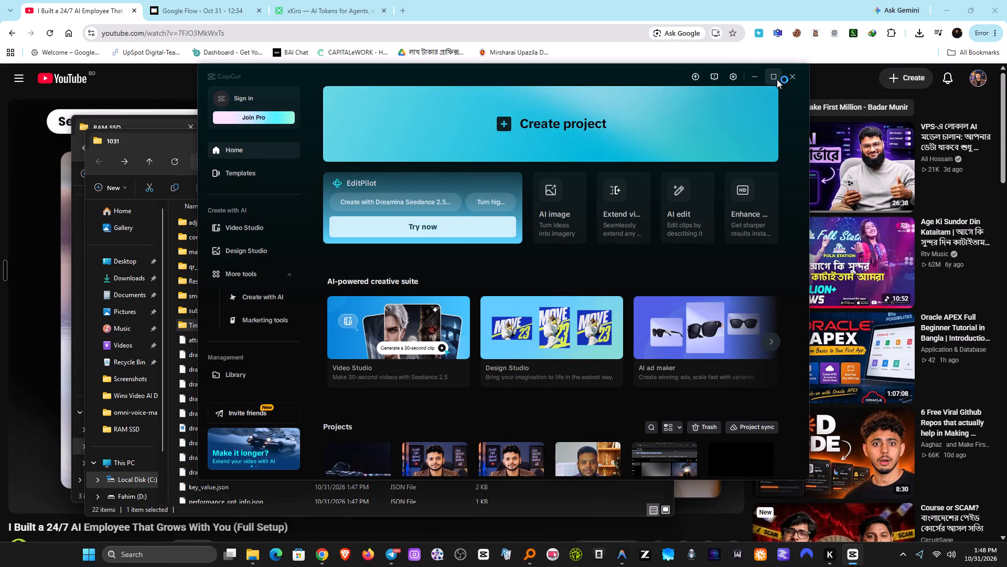
click(166, 412)
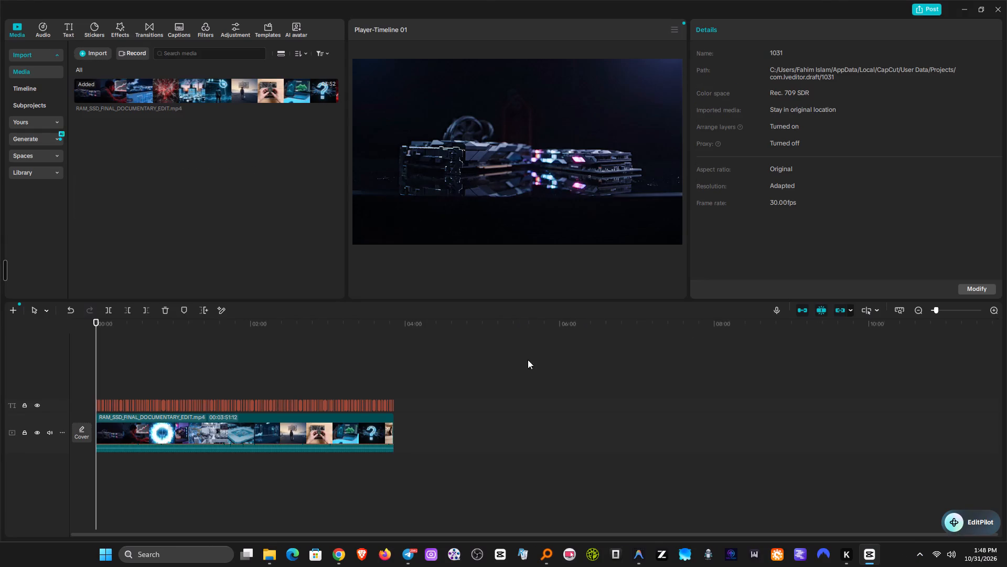
drag(429, 378, 72, 462)
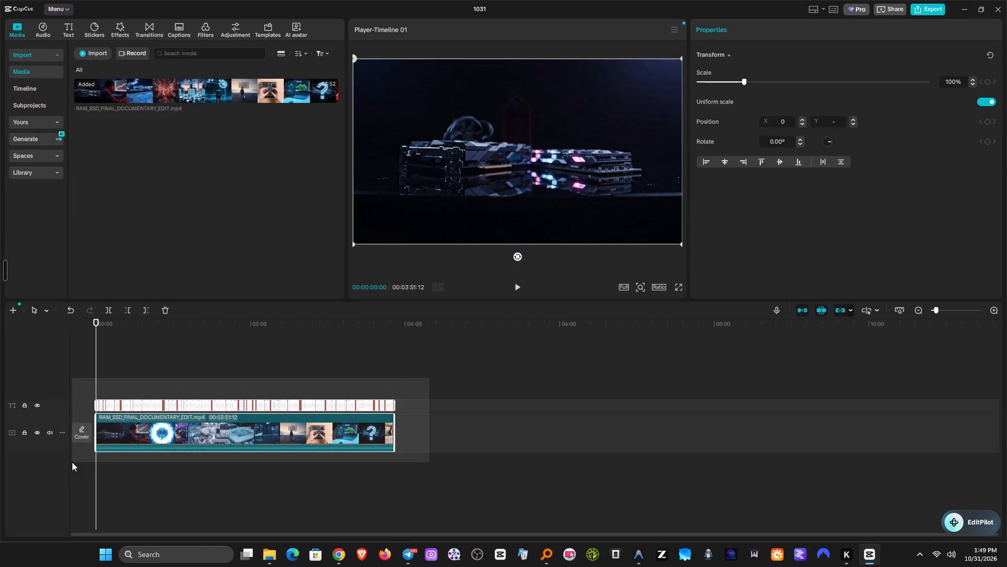
drag(72, 462, 71, 462)
right_click(192, 424)
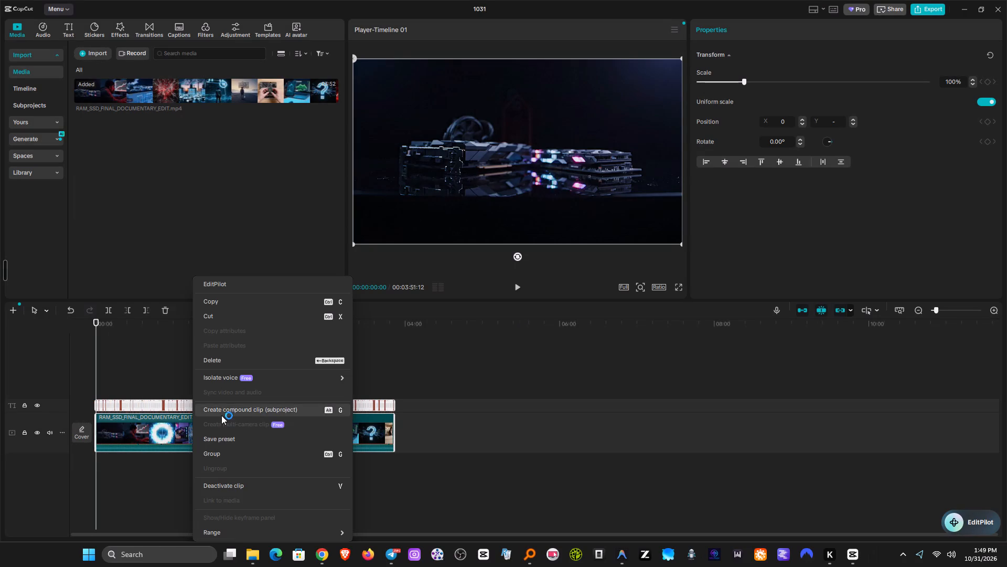
click(261, 409)
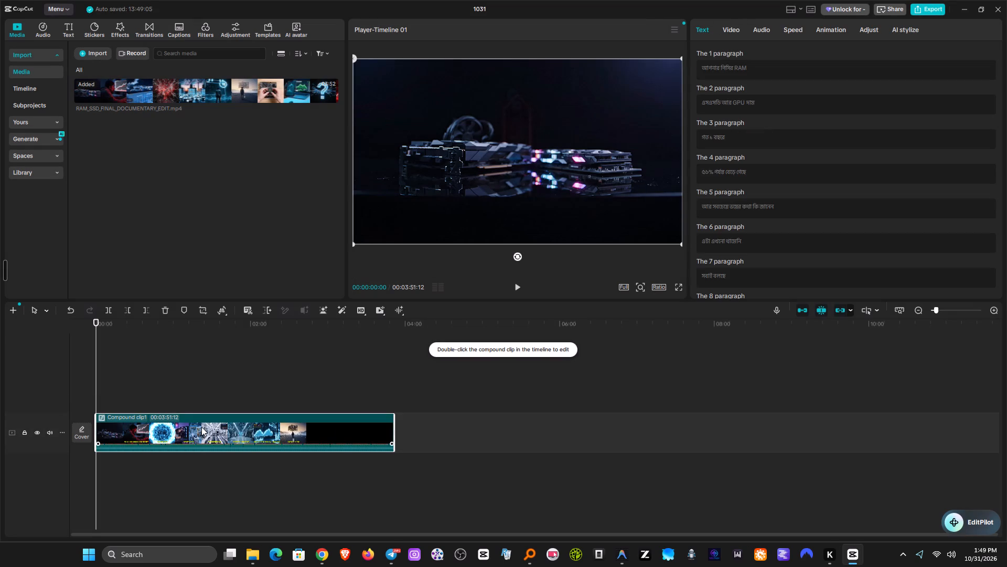
Pre-process the compound clip, and close the 1031 project and the CapCut home window.
right_click(201, 427)
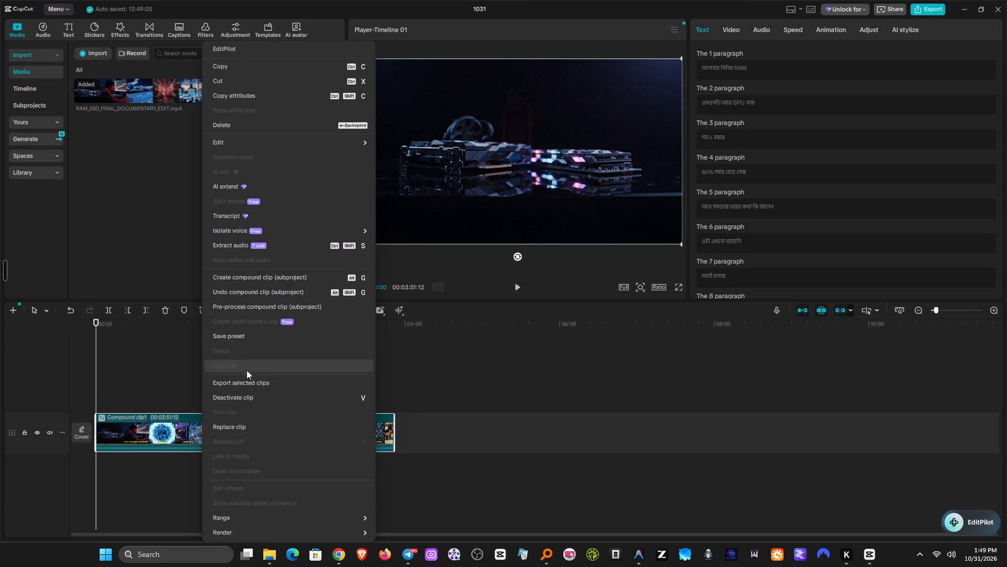
click(255, 309)
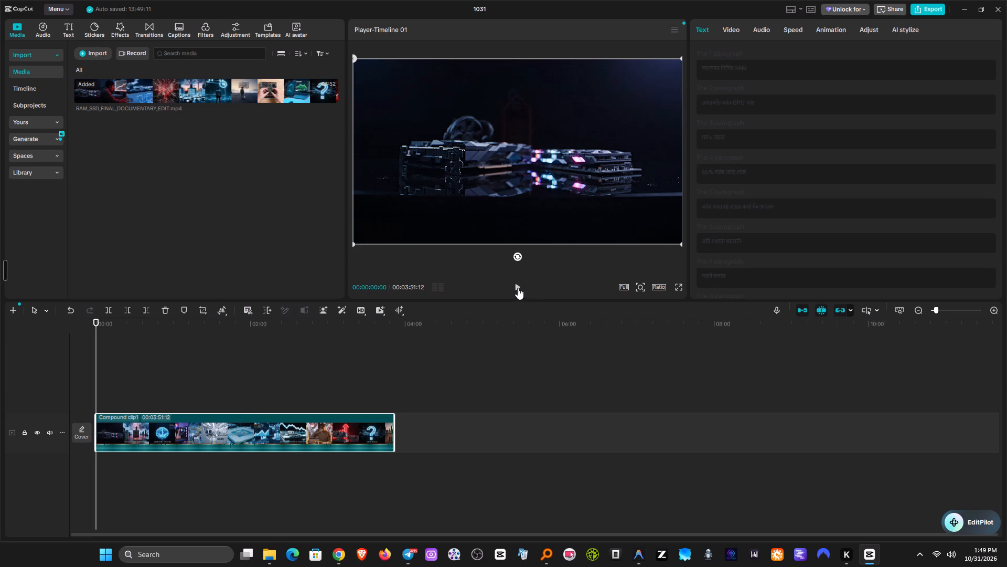
click(994, 11)
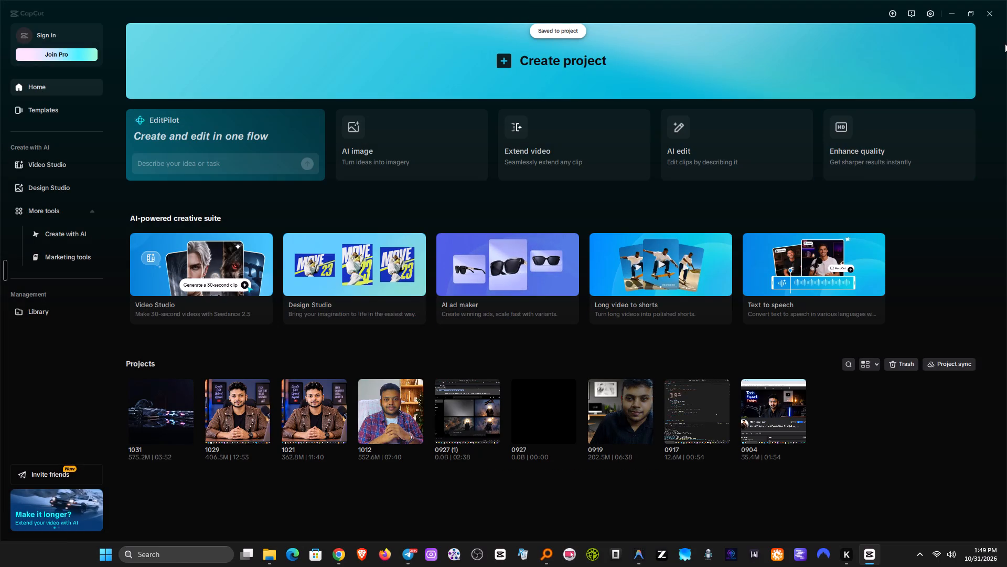
click(992, 16)
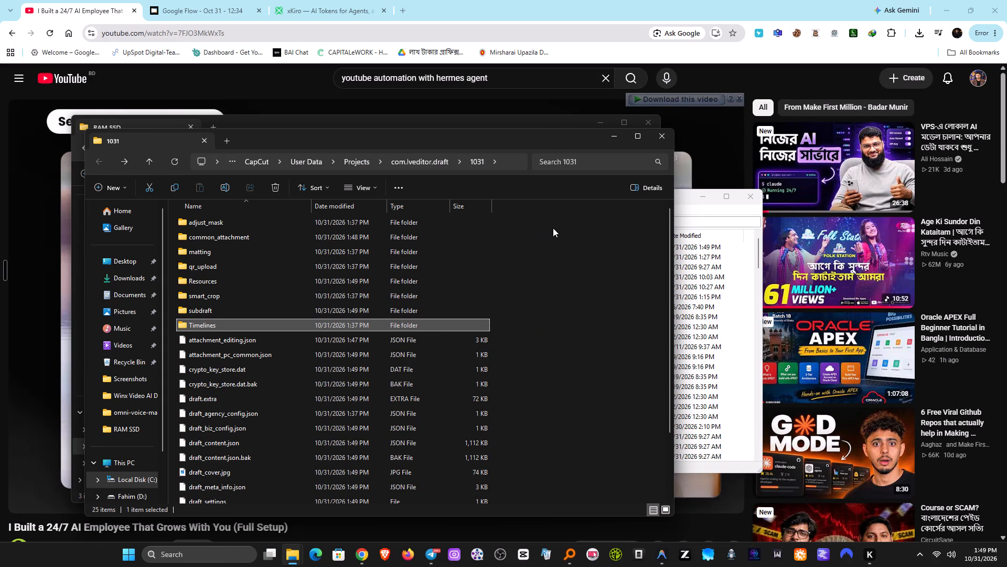
Refresh the 1031 project folder and open the combination folder inside Resources.
right_click(553, 228)
click(573, 373)
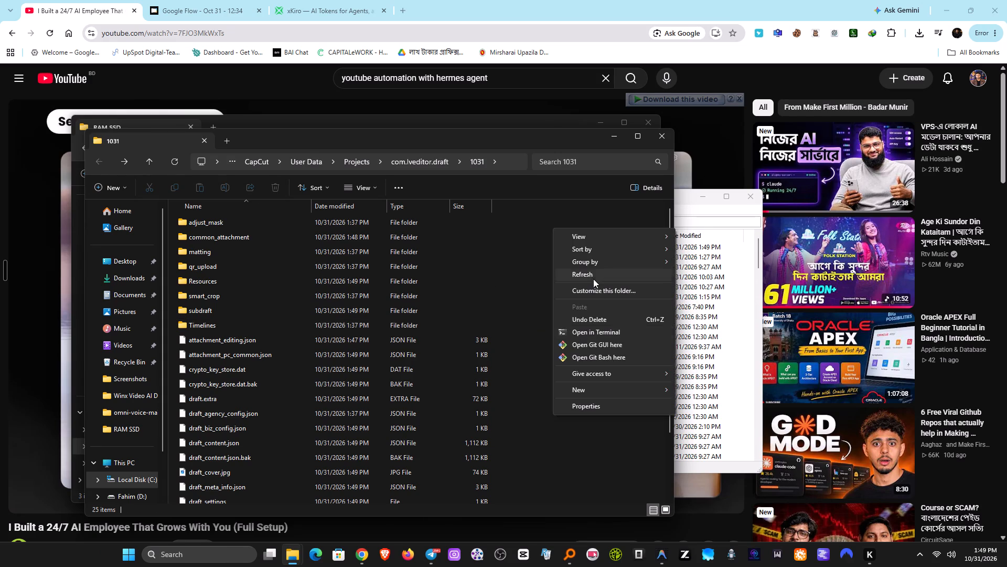
click(593, 276)
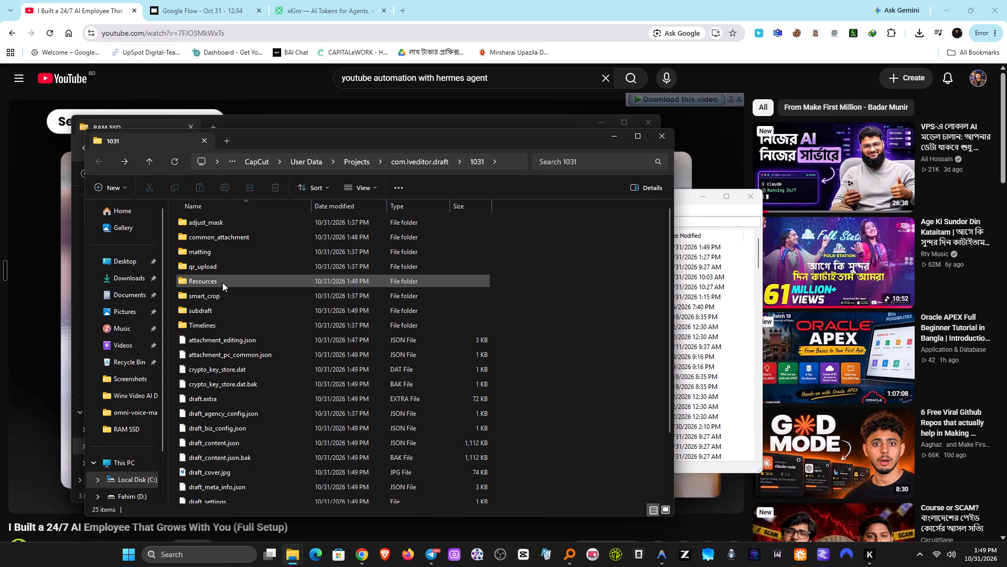
double_click(220, 281)
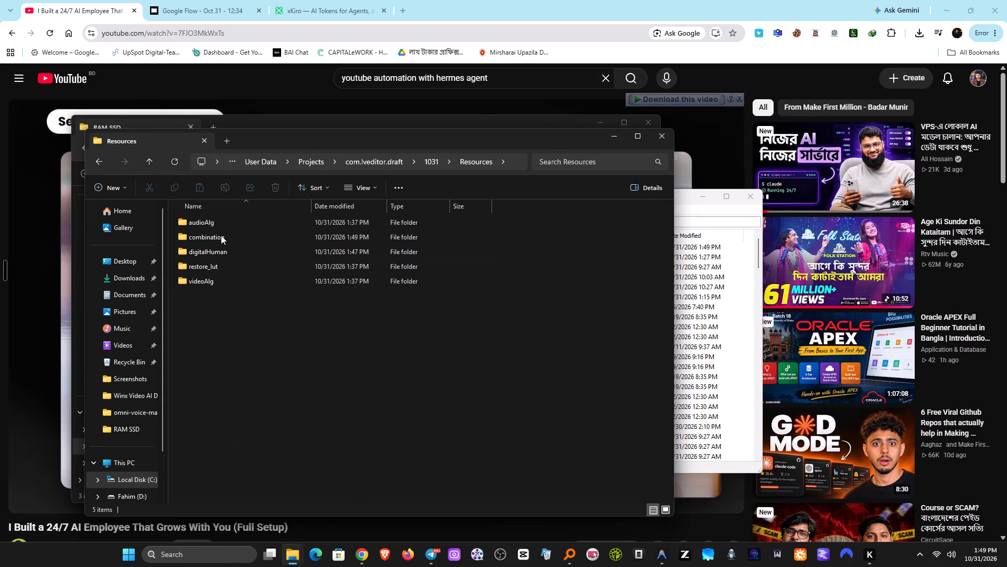
double_click(221, 240)
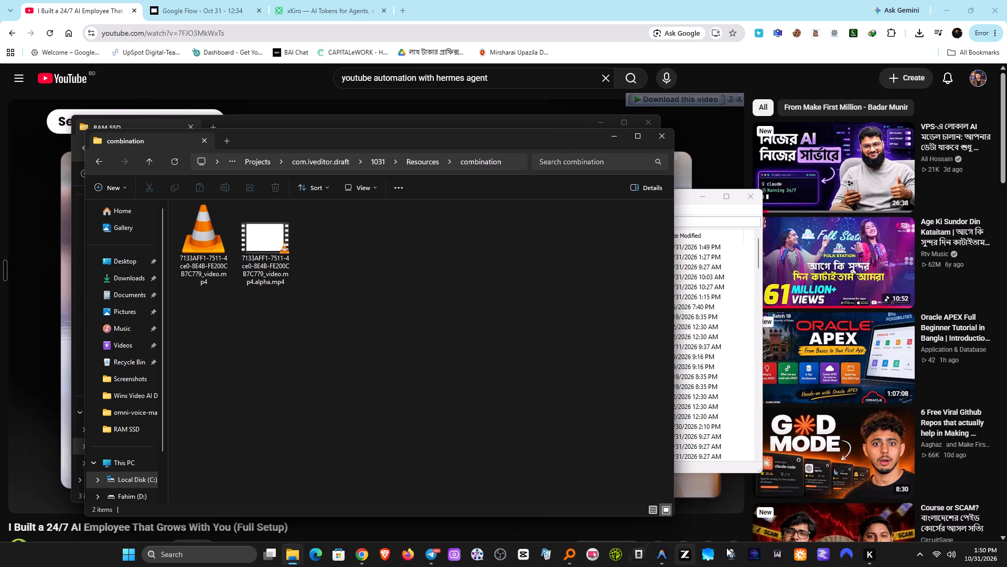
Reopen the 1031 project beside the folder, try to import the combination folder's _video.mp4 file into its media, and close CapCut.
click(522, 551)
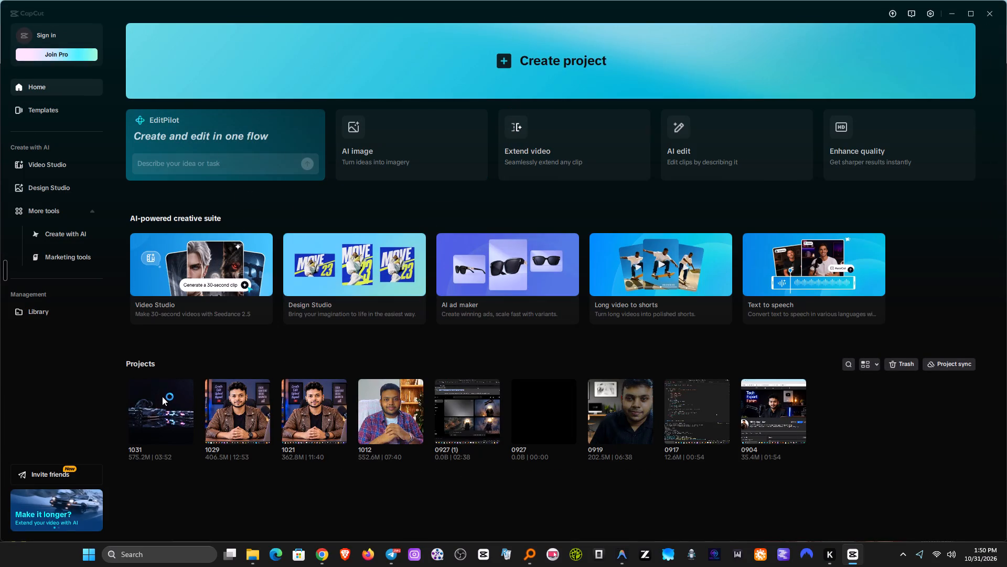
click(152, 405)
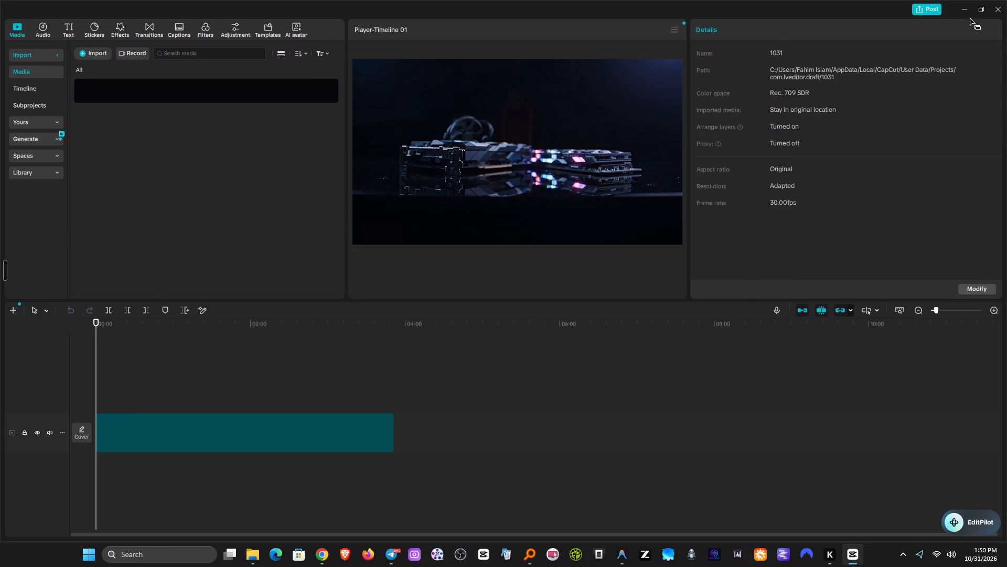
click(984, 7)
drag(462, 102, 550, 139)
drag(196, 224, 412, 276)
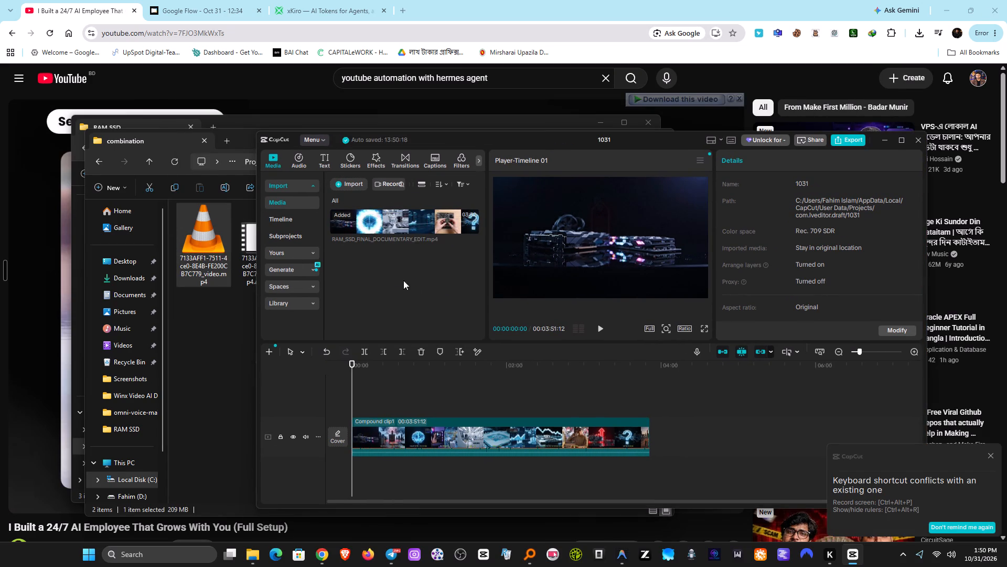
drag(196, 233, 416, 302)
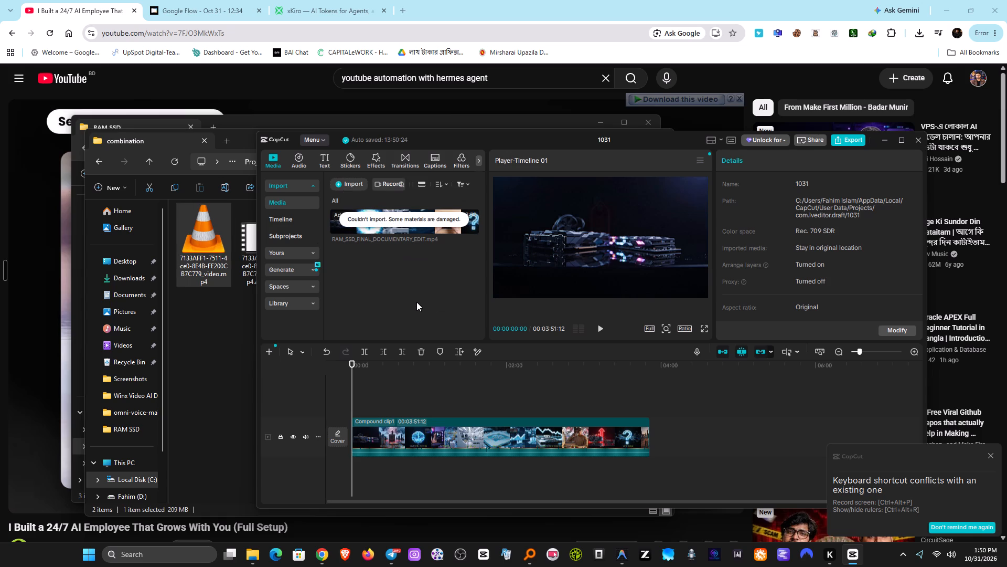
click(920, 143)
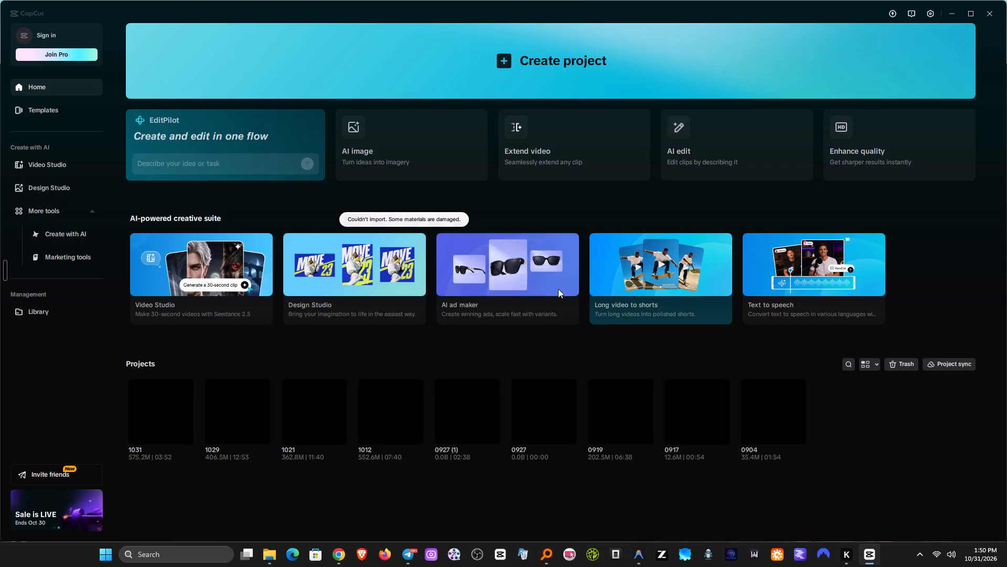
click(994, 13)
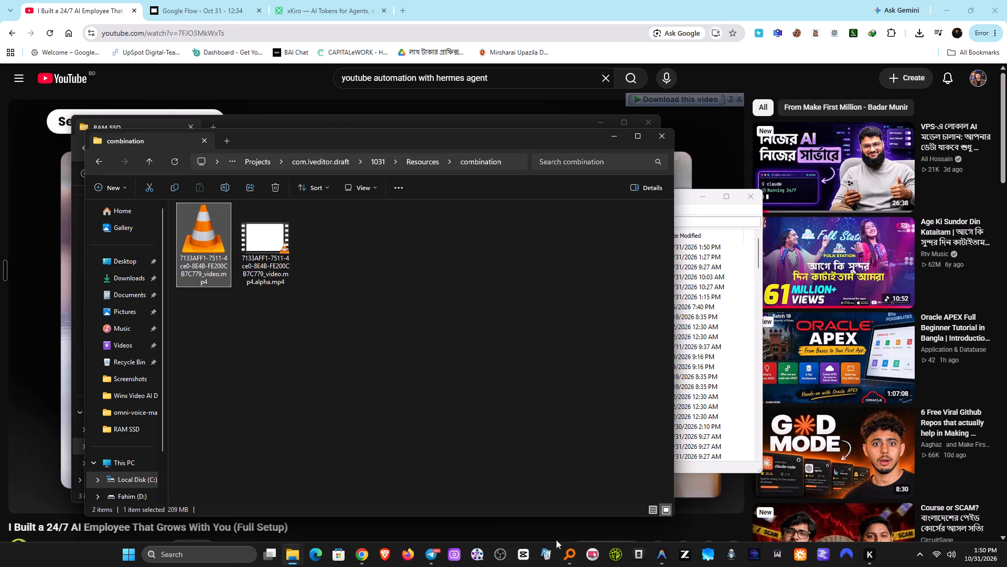
Relaunch CapCut, reopen the 1031 project and try again to import the _video.mp4 file into the project media.
click(521, 554)
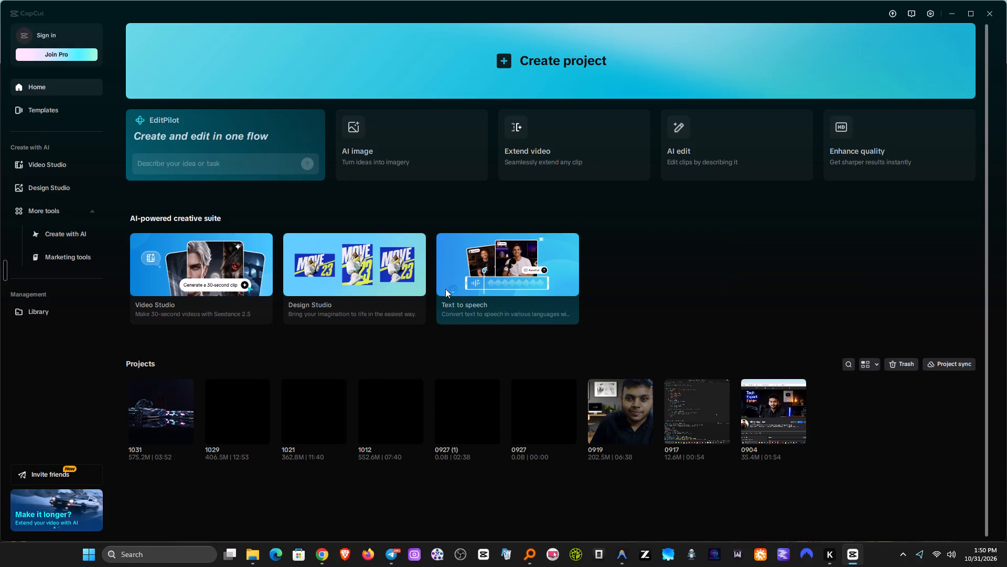
click(972, 12)
click(972, 12)
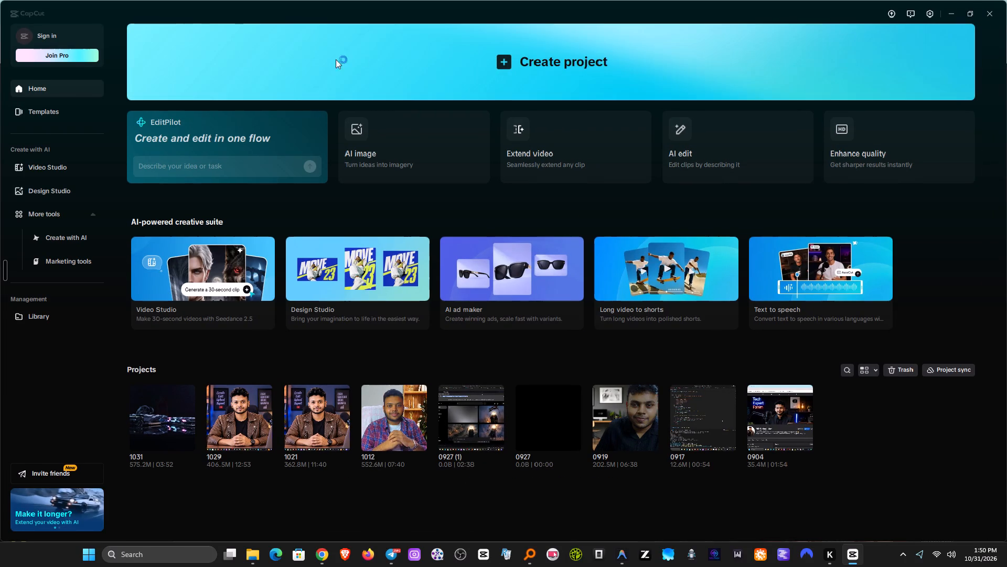
click(141, 423)
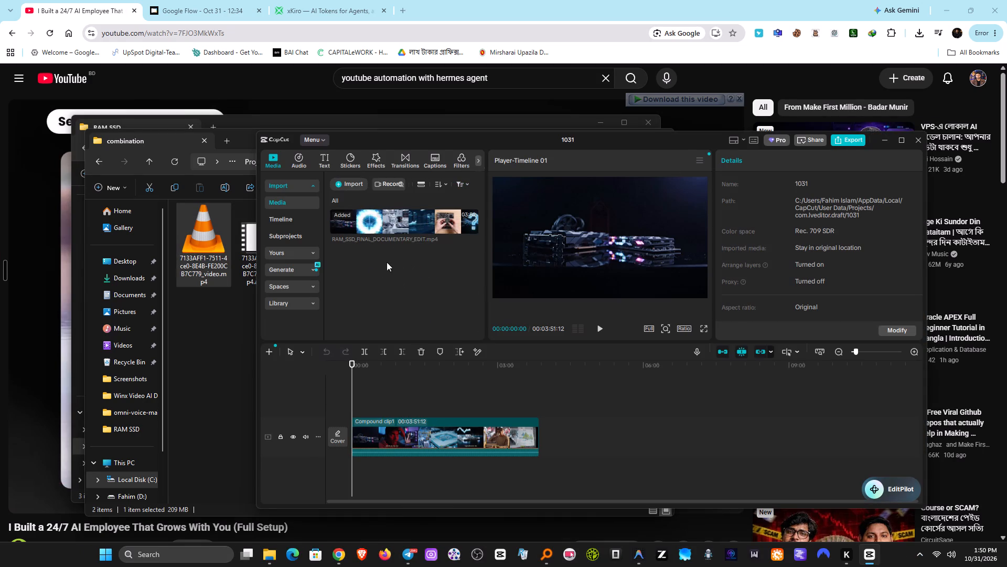
drag(202, 223, 408, 282)
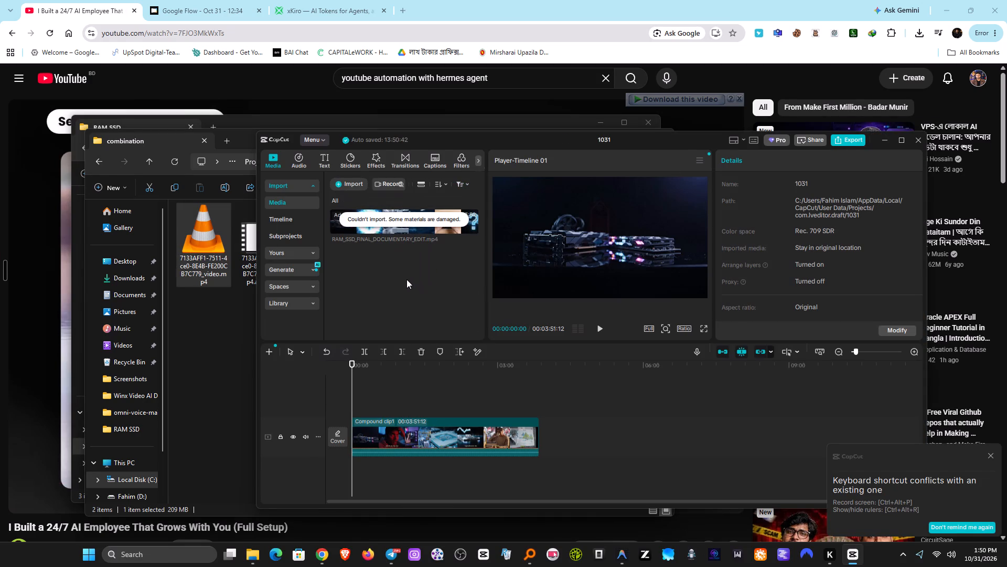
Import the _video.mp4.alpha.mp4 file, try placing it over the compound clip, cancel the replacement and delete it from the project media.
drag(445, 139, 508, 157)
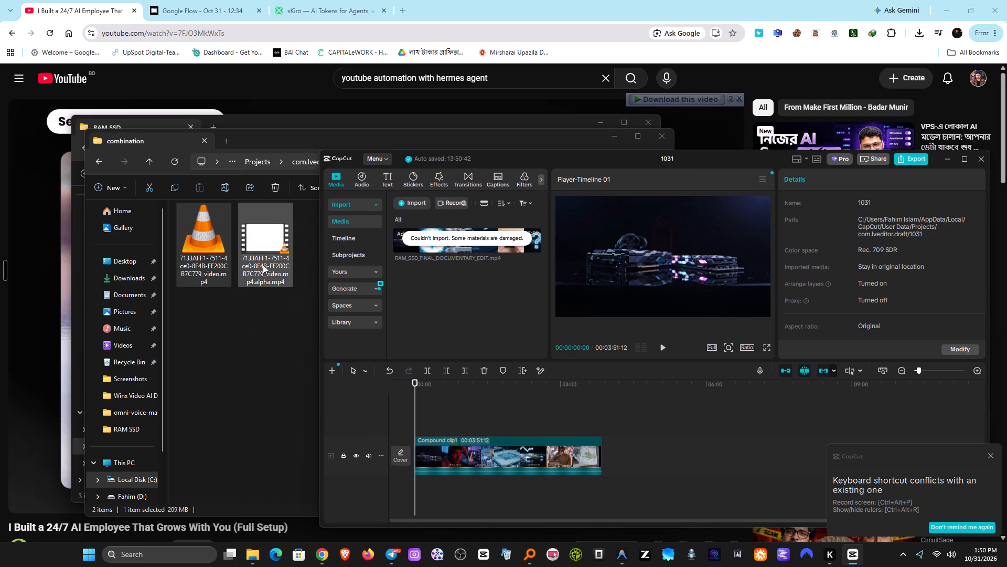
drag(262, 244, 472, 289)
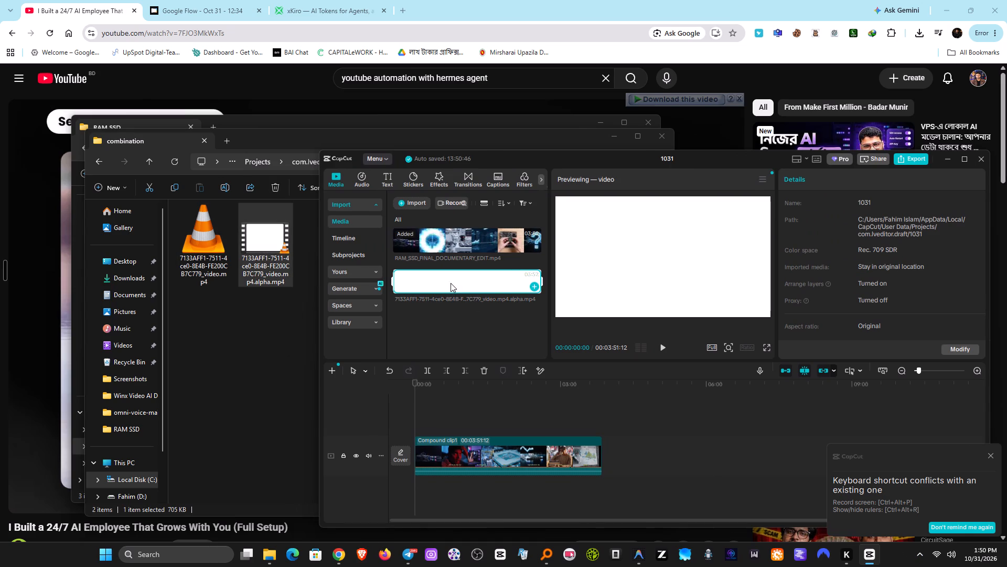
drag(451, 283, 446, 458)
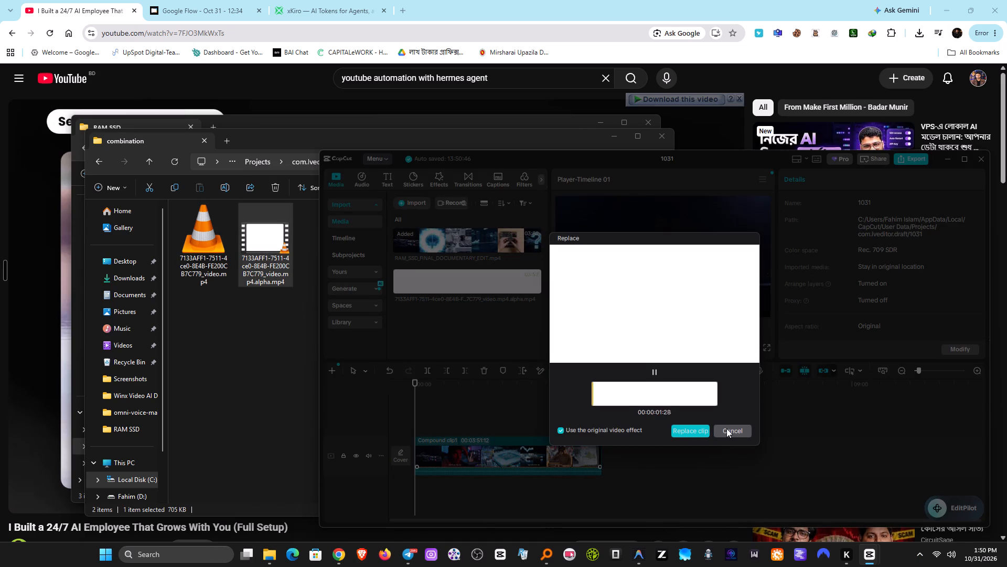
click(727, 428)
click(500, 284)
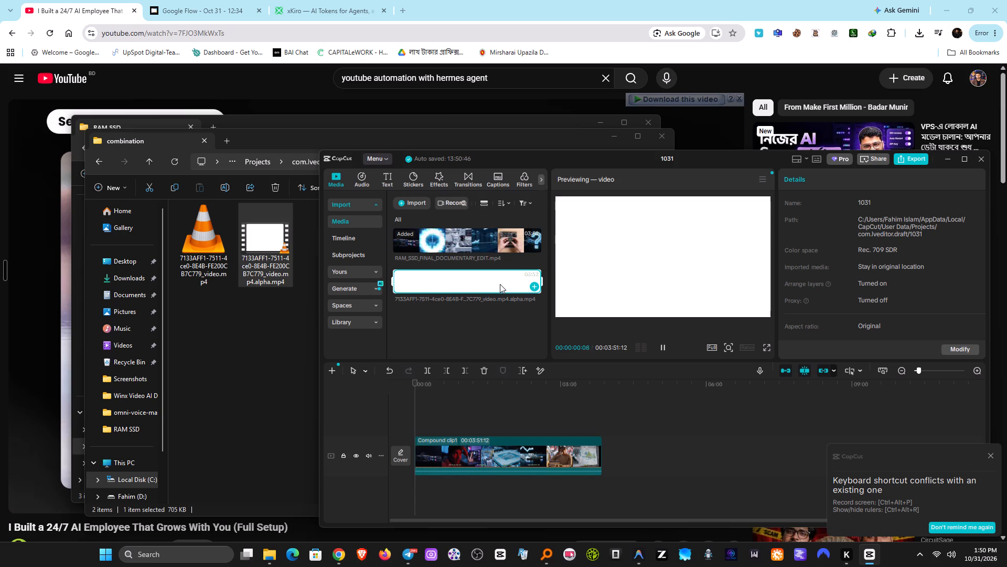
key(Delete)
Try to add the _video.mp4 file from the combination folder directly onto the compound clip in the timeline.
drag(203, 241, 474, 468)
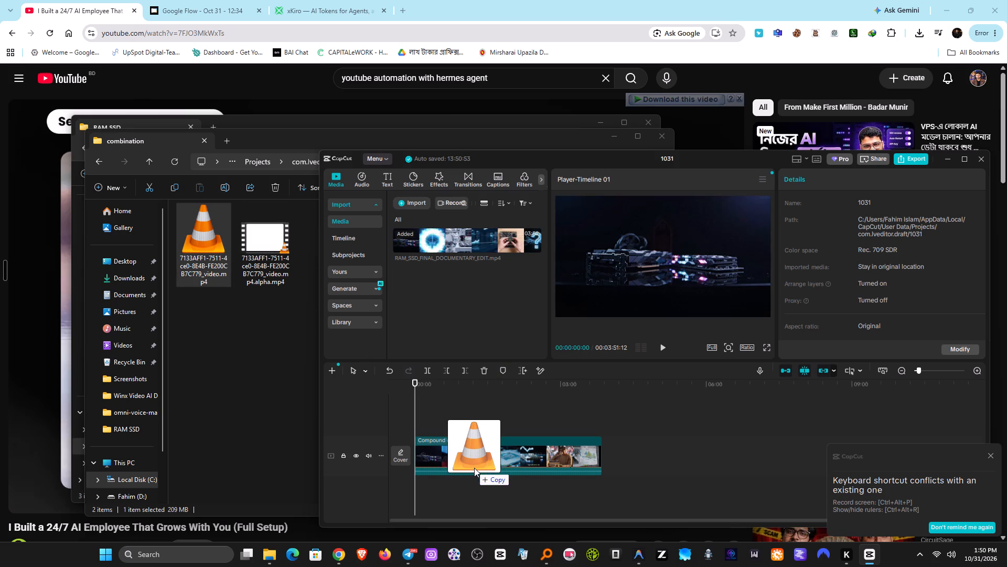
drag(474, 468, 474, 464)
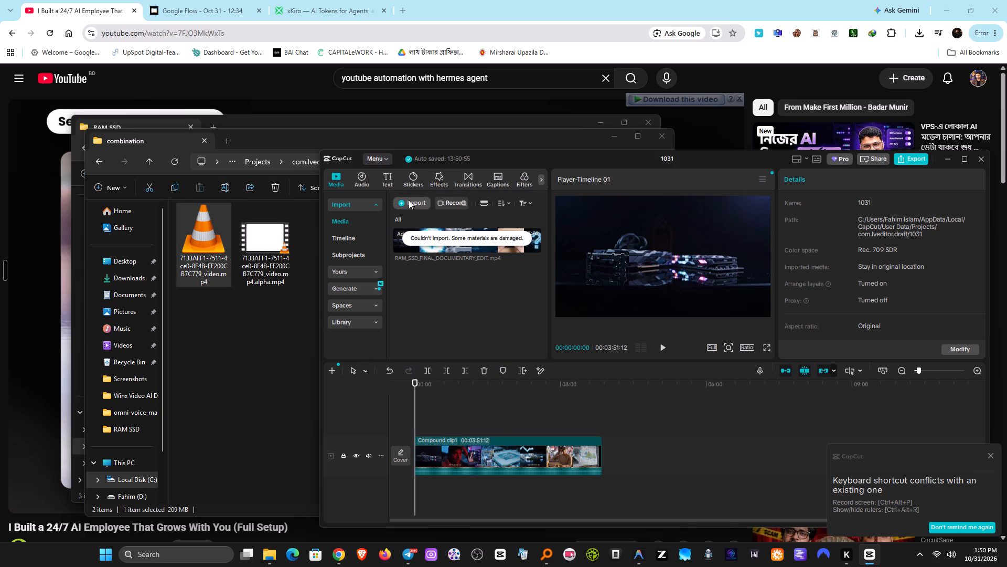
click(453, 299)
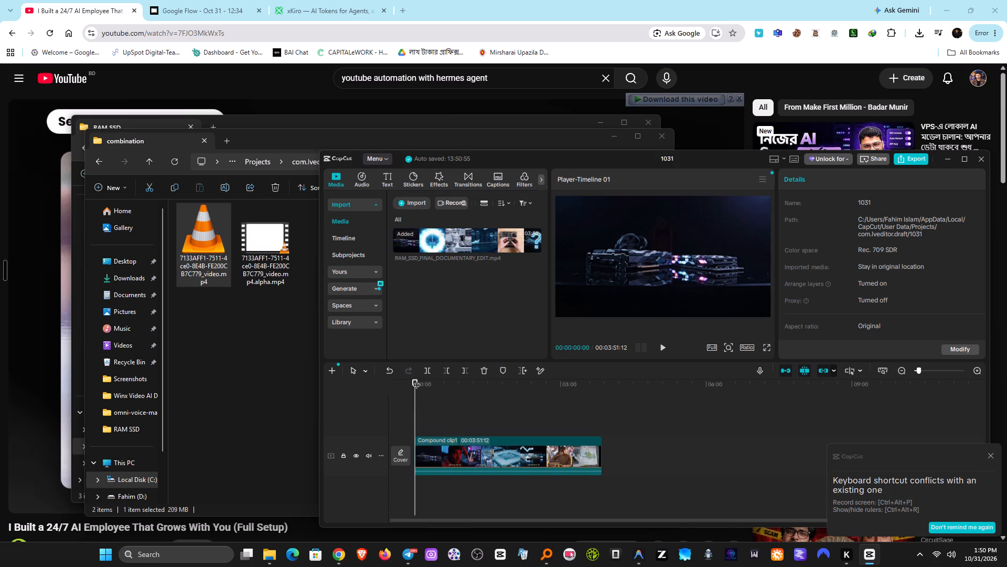
Scrub through the compound clip to check its captions and return the playhead to the start.
drag(416, 379, 567, 380)
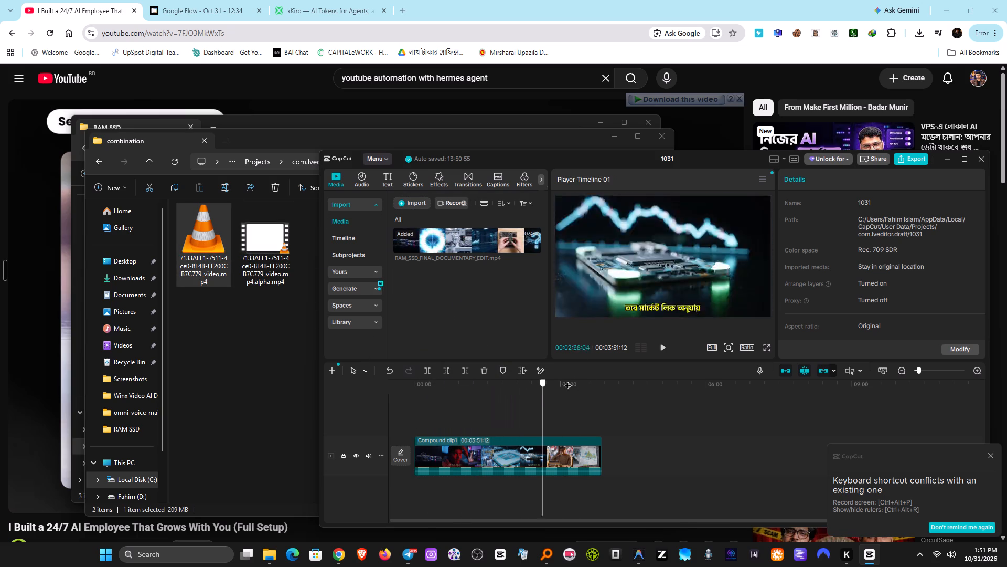
drag(567, 380, 344, 387)
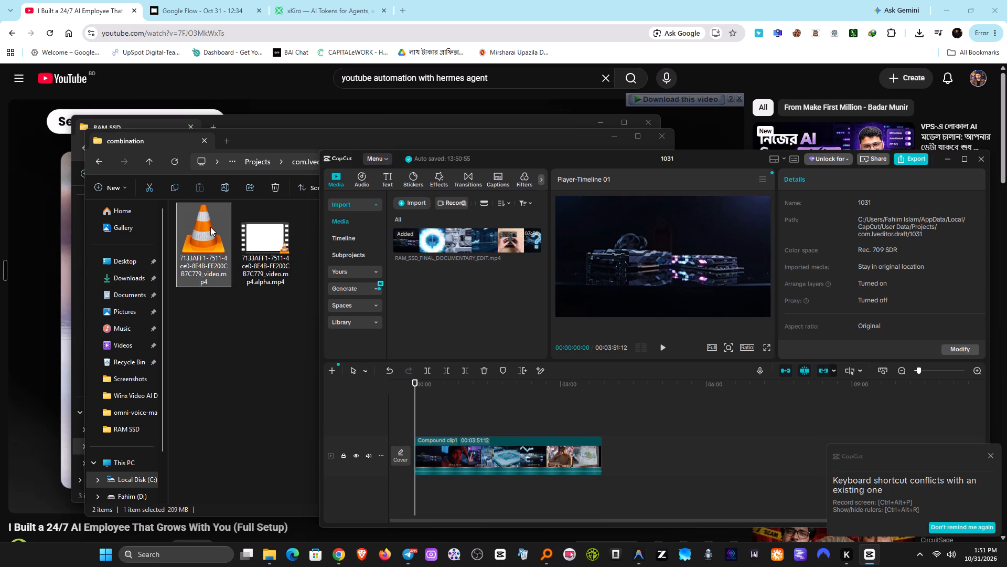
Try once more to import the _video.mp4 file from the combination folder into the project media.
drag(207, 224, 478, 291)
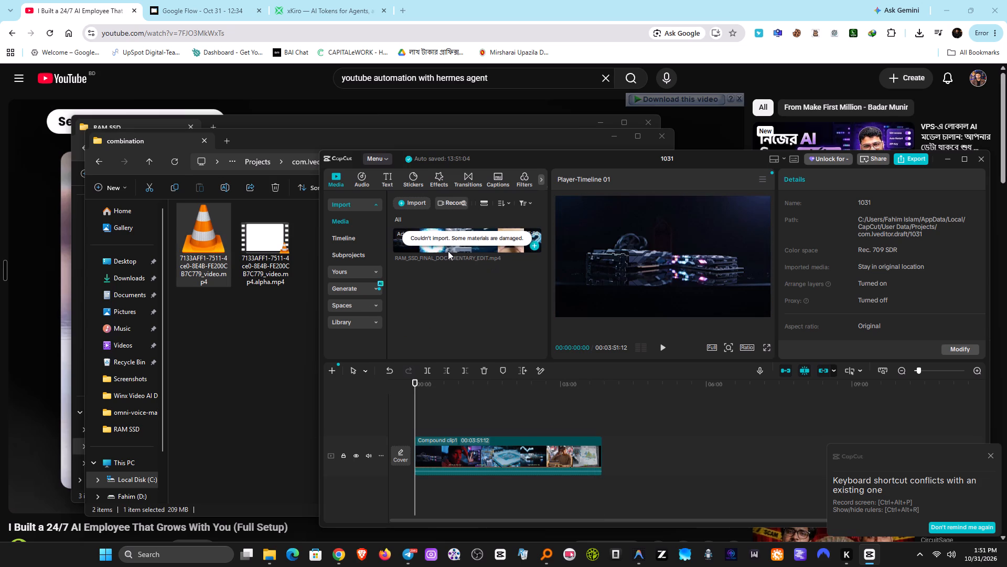
Play the opening moment of the compound clip and pause it.
click(658, 350)
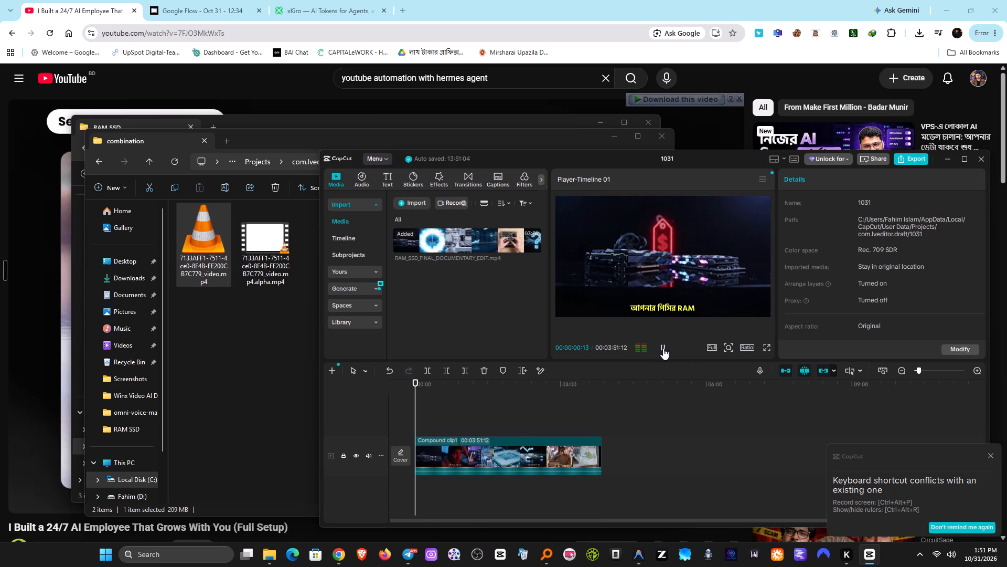
click(663, 348)
Set the system volume to slightly above a quarter of its range.
click(947, 557)
click(877, 490)
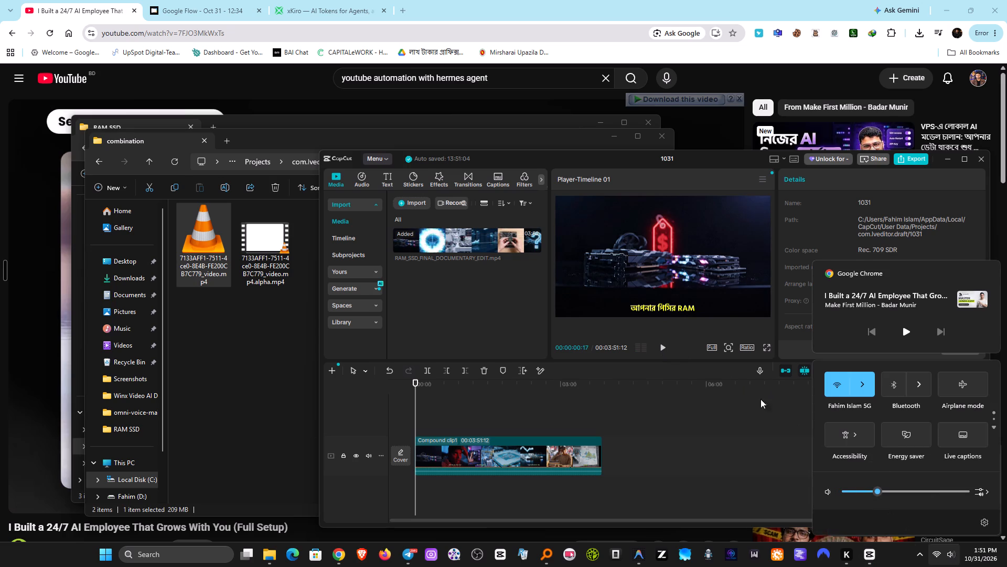
Play the first seconds of the compound clip in short bursts to check its audio and captions, and leave it paused.
click(666, 346)
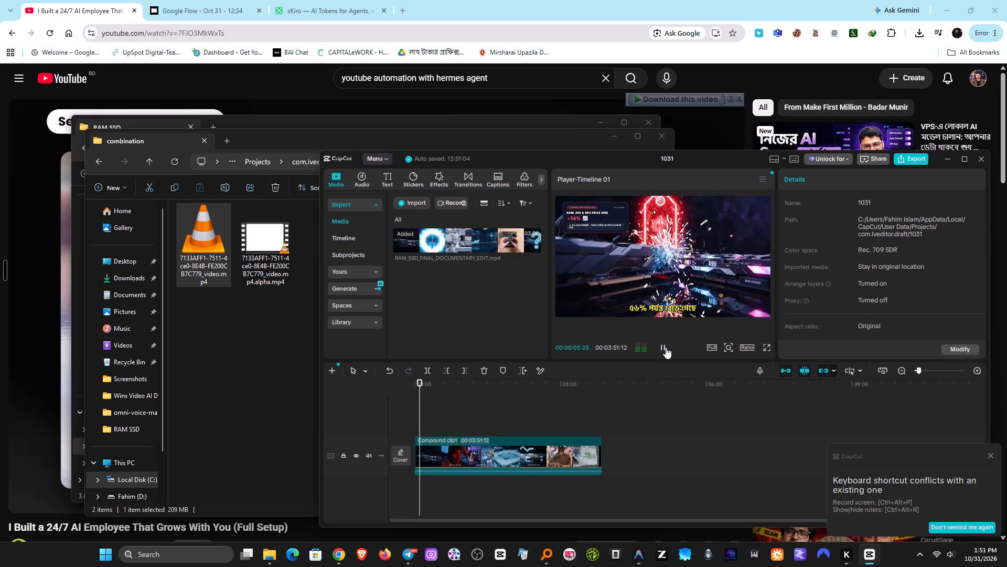
click(666, 348)
click(666, 348)
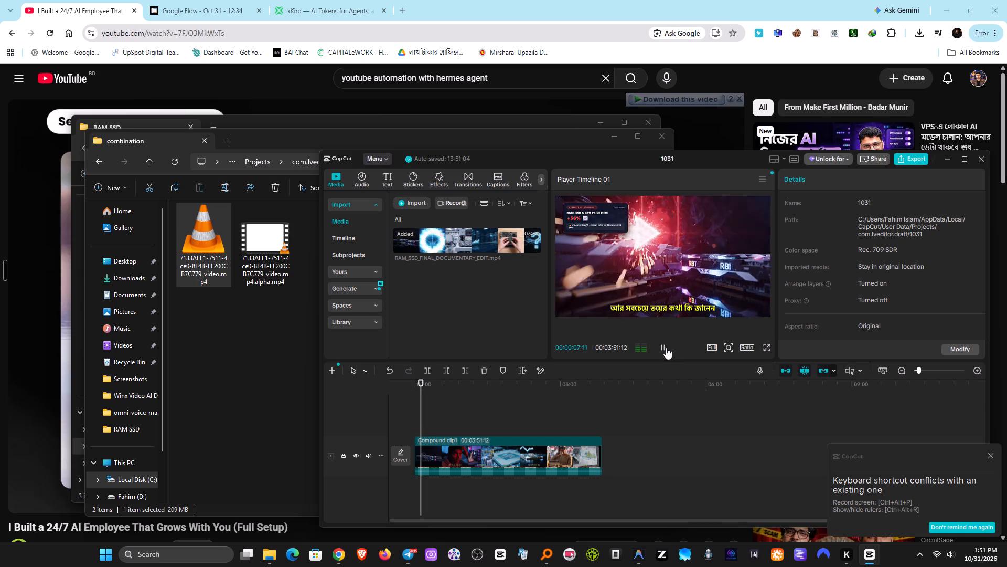
click(666, 348)
click(947, 157)
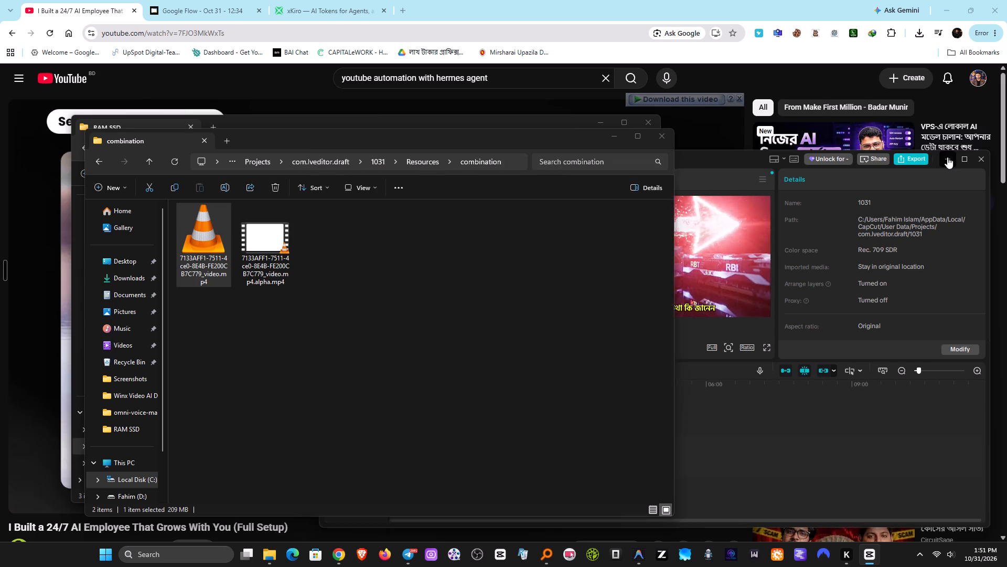
click(869, 553)
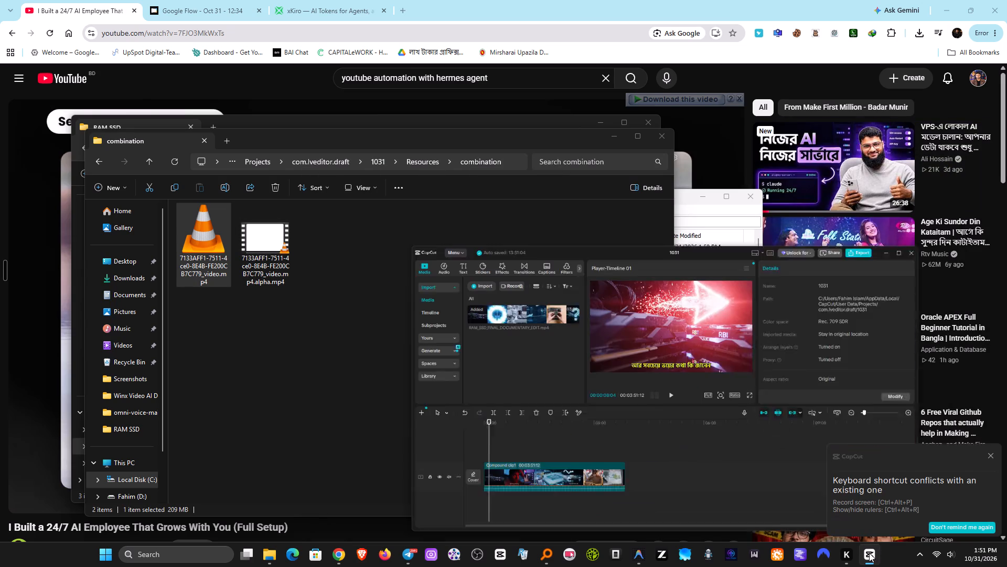
click(658, 349)
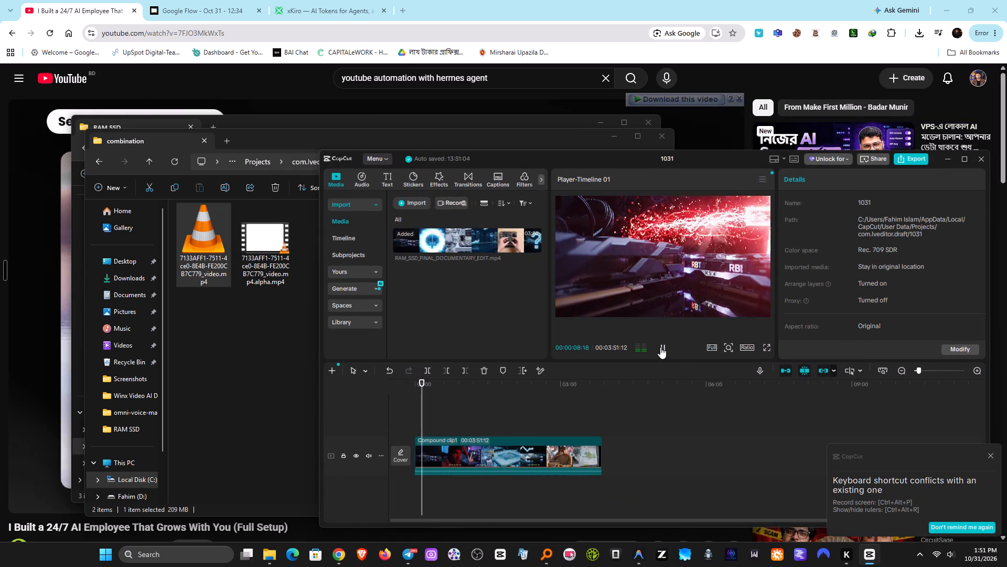
click(660, 347)
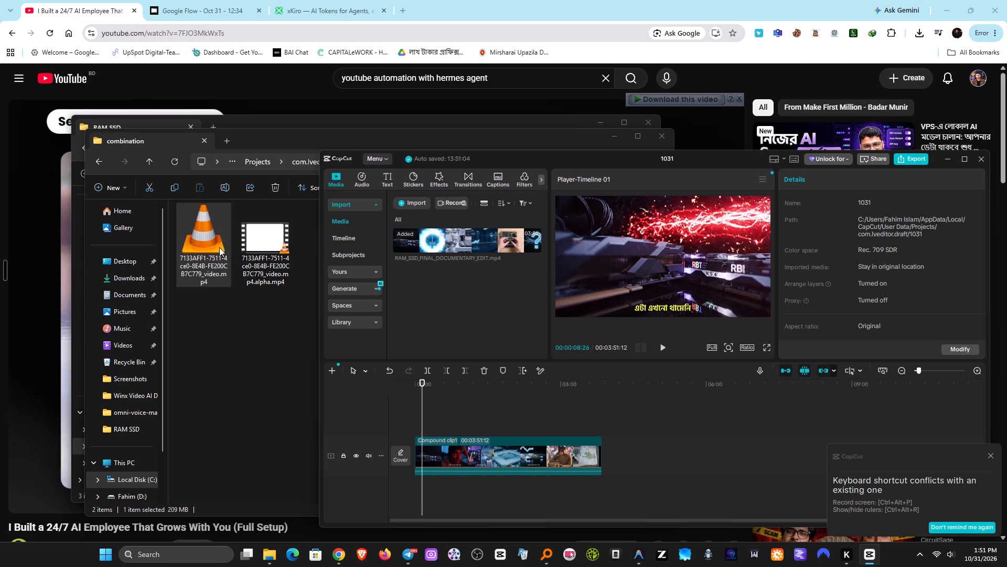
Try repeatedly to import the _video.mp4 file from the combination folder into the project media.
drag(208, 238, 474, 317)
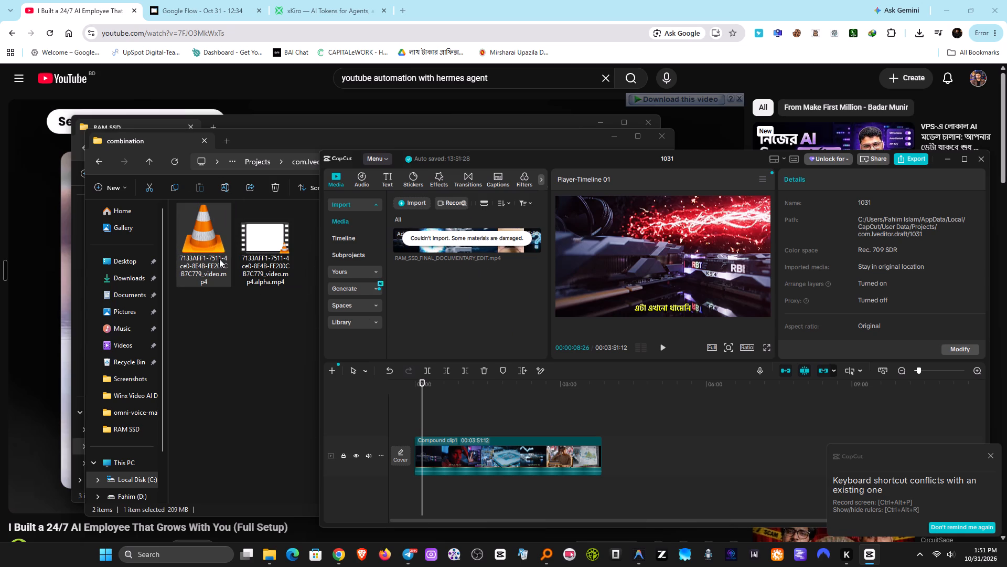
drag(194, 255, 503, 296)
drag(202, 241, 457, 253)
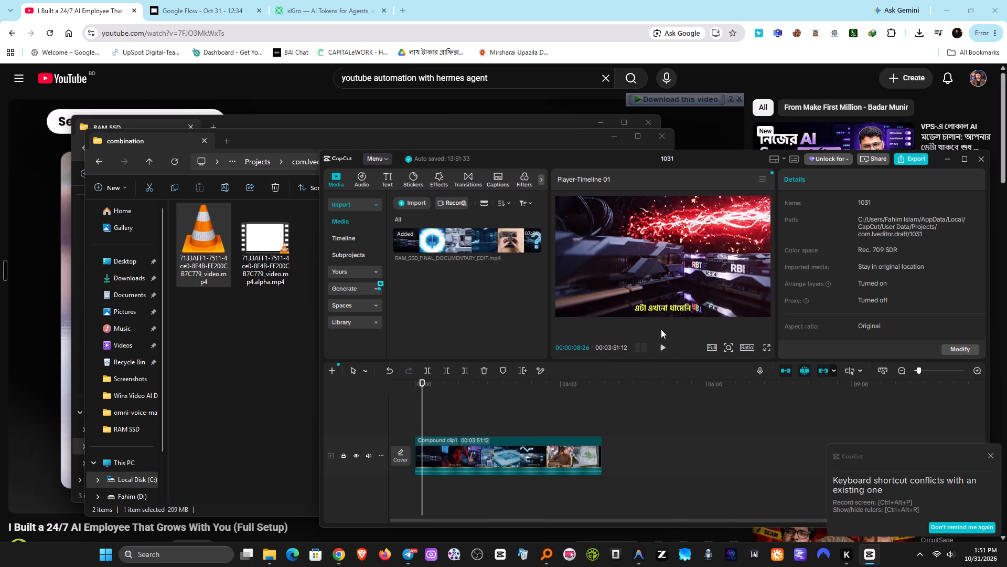
Minimize the 1031 project and close the combination folder and the Everything search window.
click(948, 157)
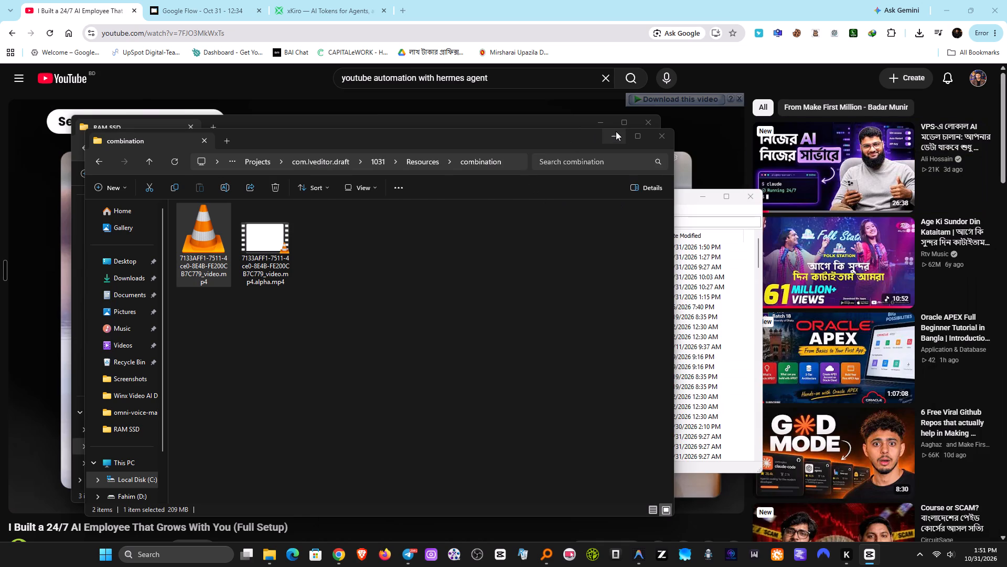
click(669, 133)
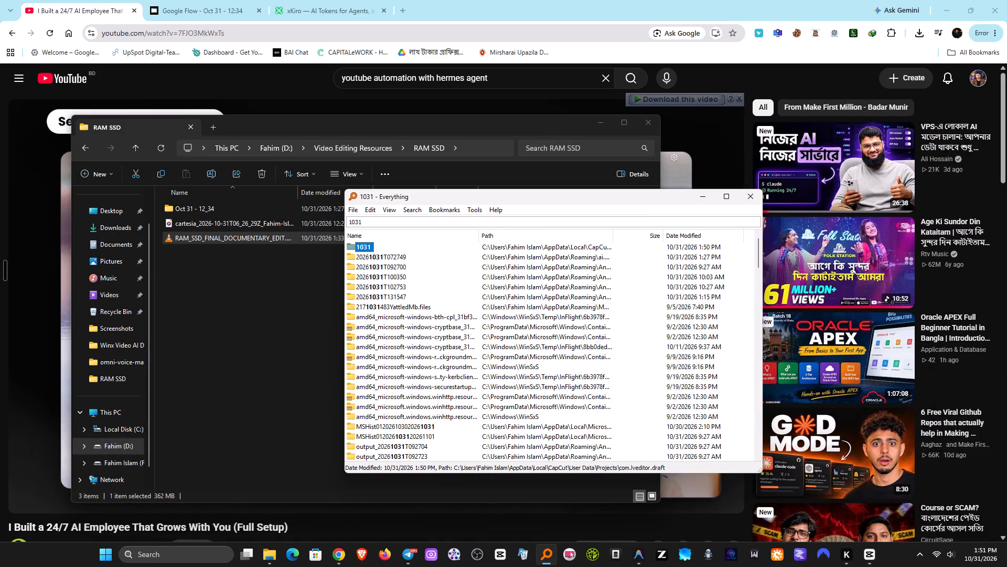
click(748, 196)
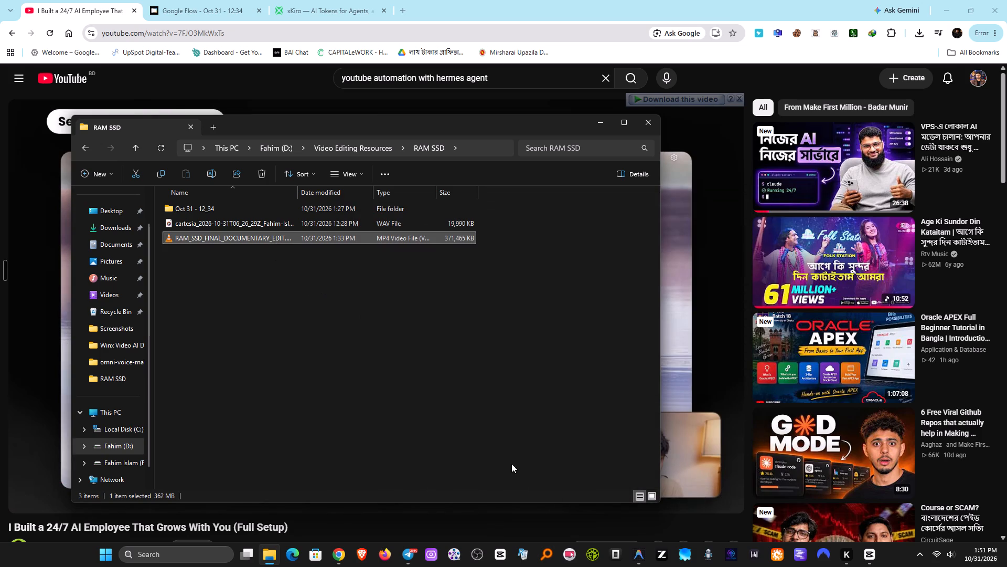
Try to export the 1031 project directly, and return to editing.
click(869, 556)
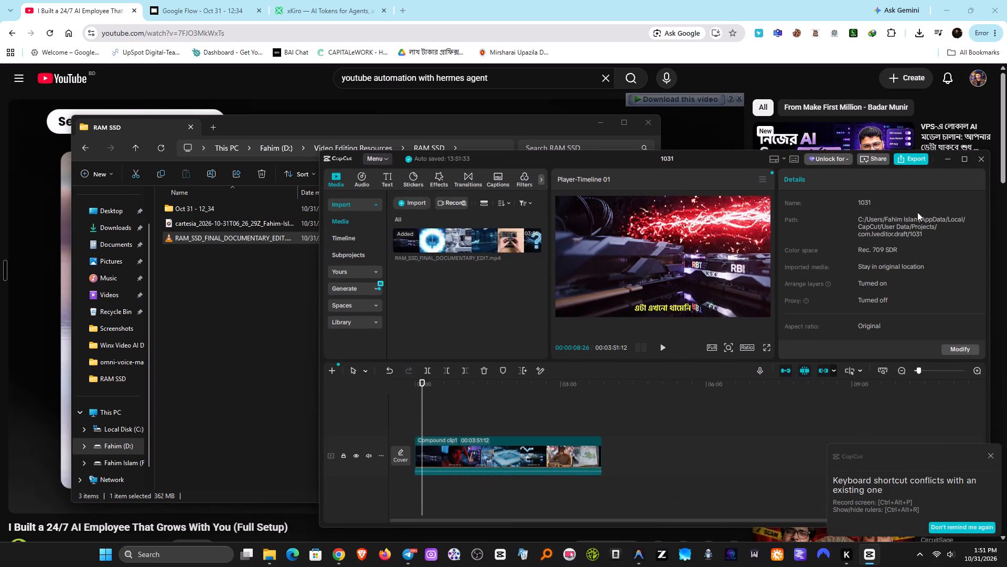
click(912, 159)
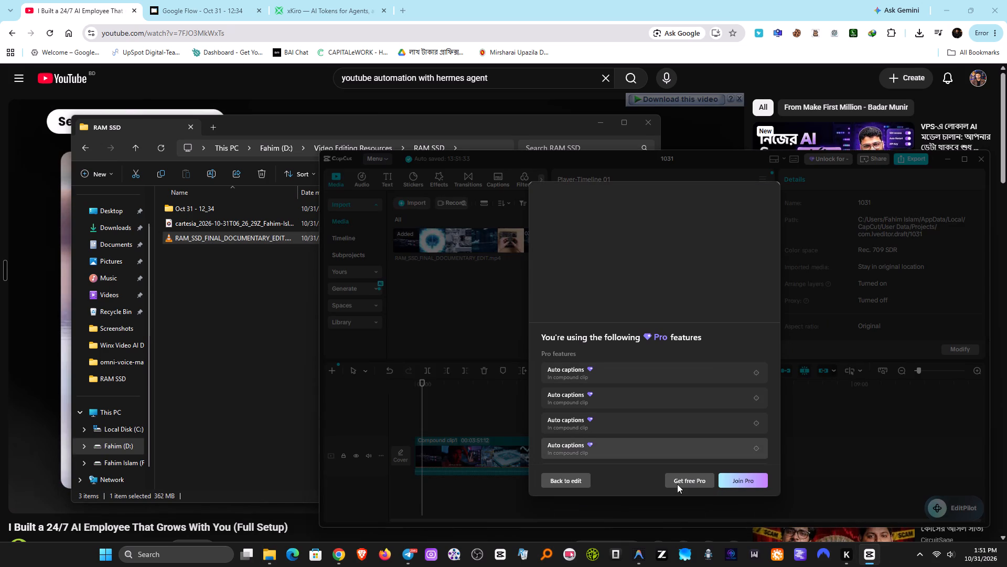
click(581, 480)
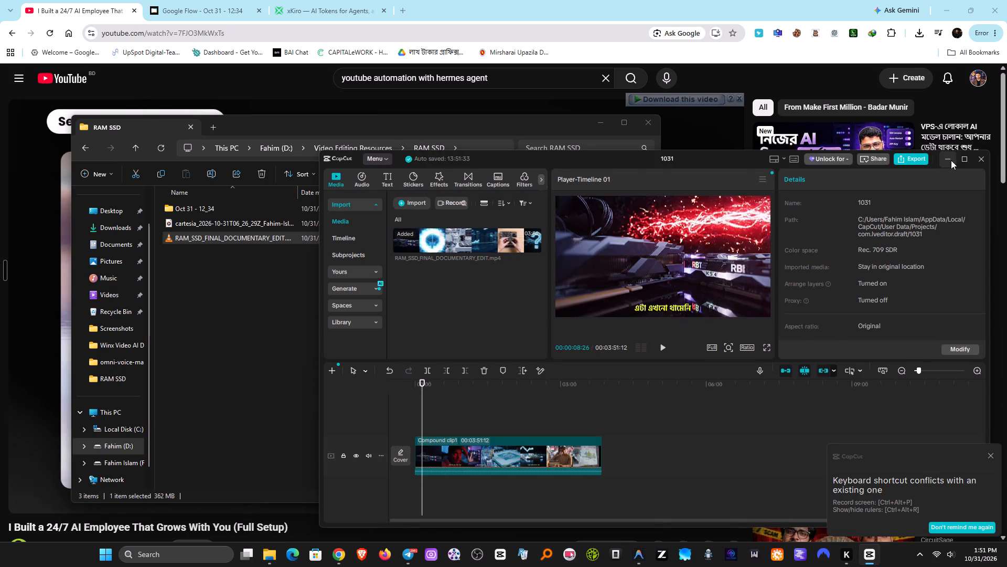
Switch to YouTube in Chrome and search for "capcut export trick".
click(951, 160)
triple_click(526, 81)
text(capcut expoer)
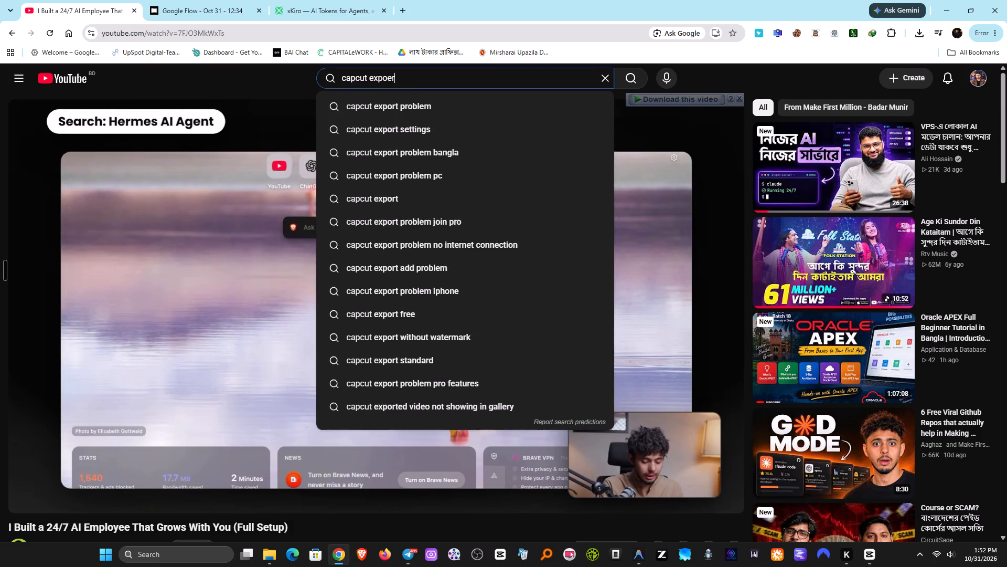
key(BackSpace)
key(BackSpace)
text(rt)
key(space)
text(tri)
key(Down)
key(Return)
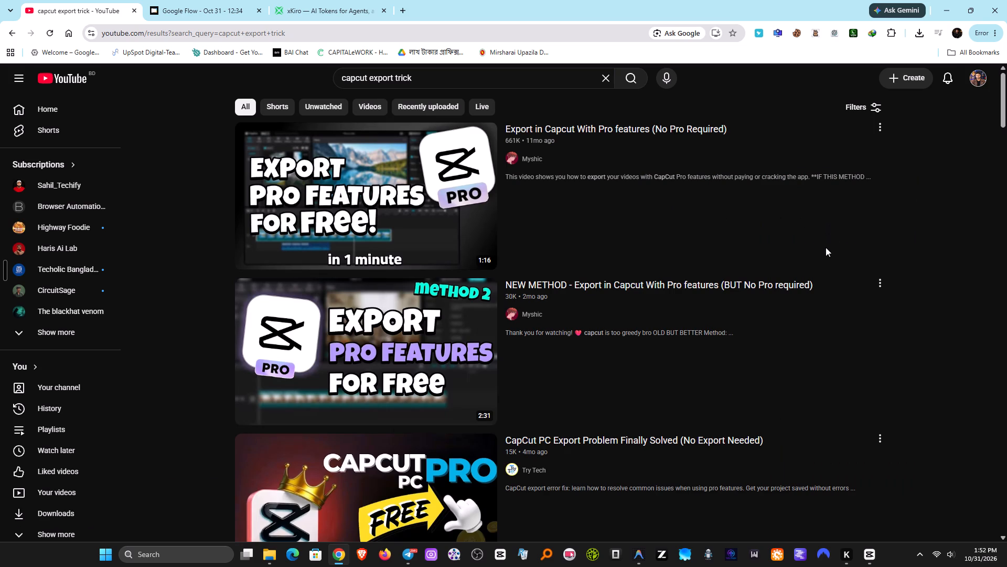
Filter the results to uploads from this month and open the video "CapCut Pro Free Export | bypass Join Pro | Solve in 5 Min".
scroll(821, 272, down, 5)
scroll(836, 269, up, 7)
click(873, 111)
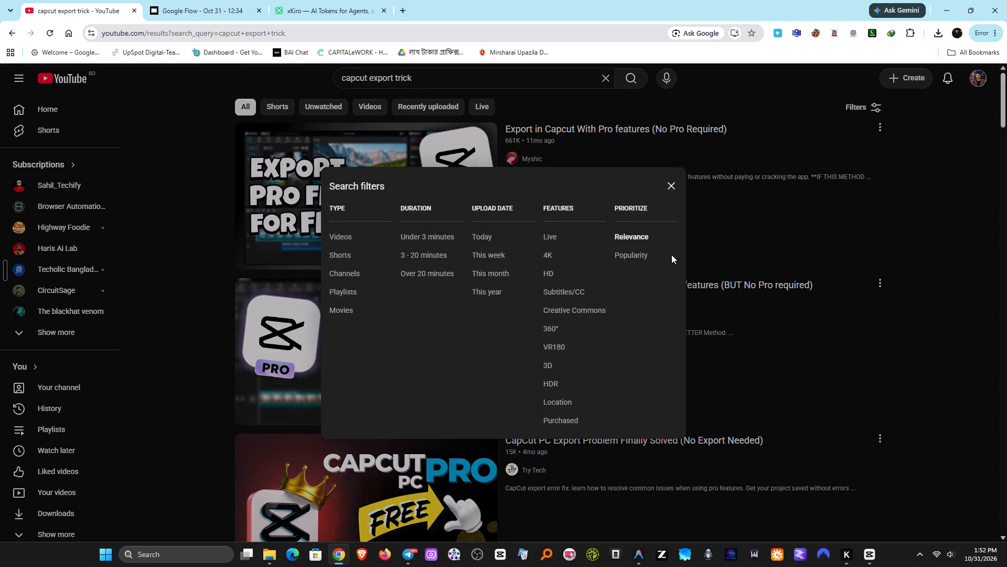
click(500, 272)
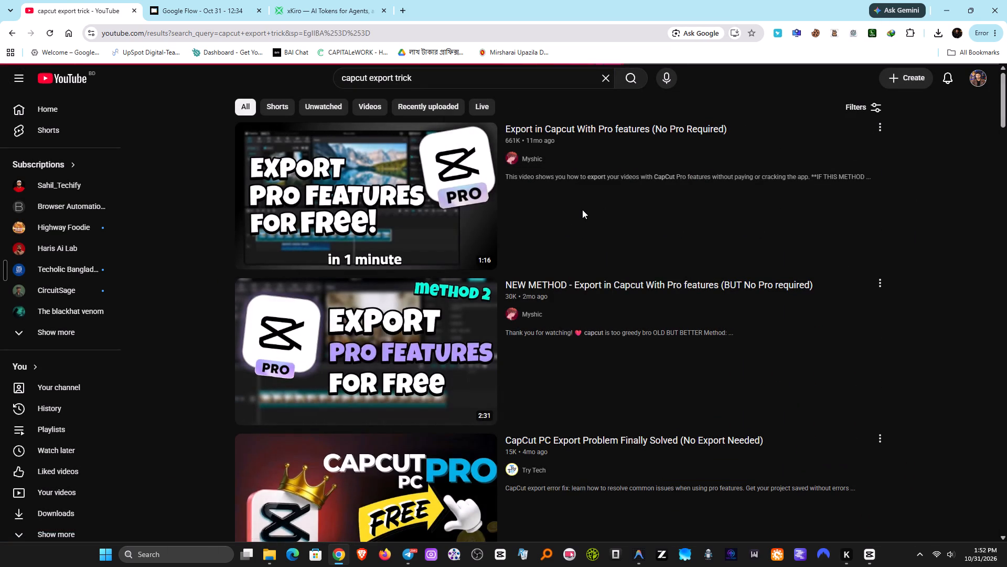
click(379, 355)
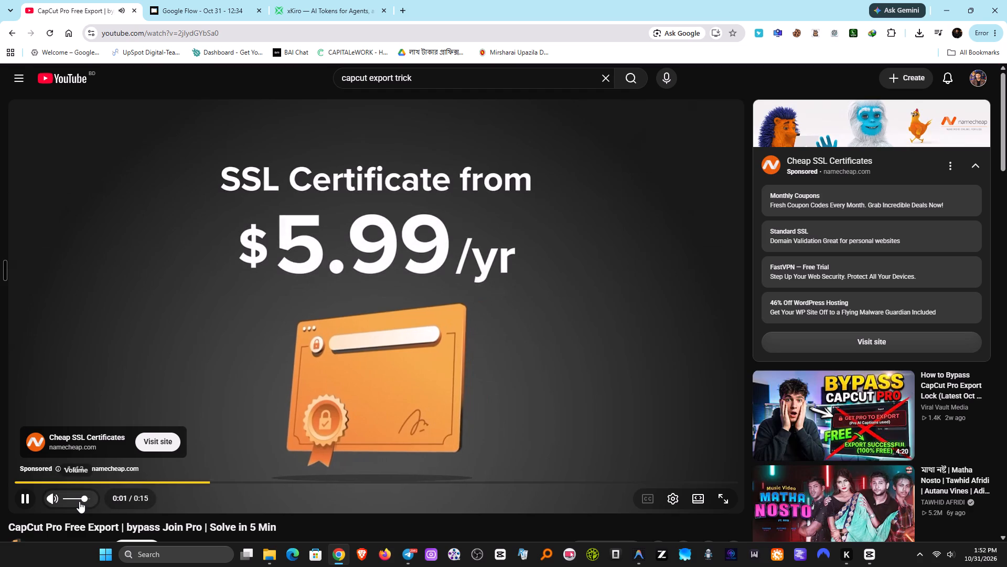
Raise the video player's volume to maximum and skip the advertisement.
drag(80, 501, 141, 499)
scroll(547, 399, down, 2)
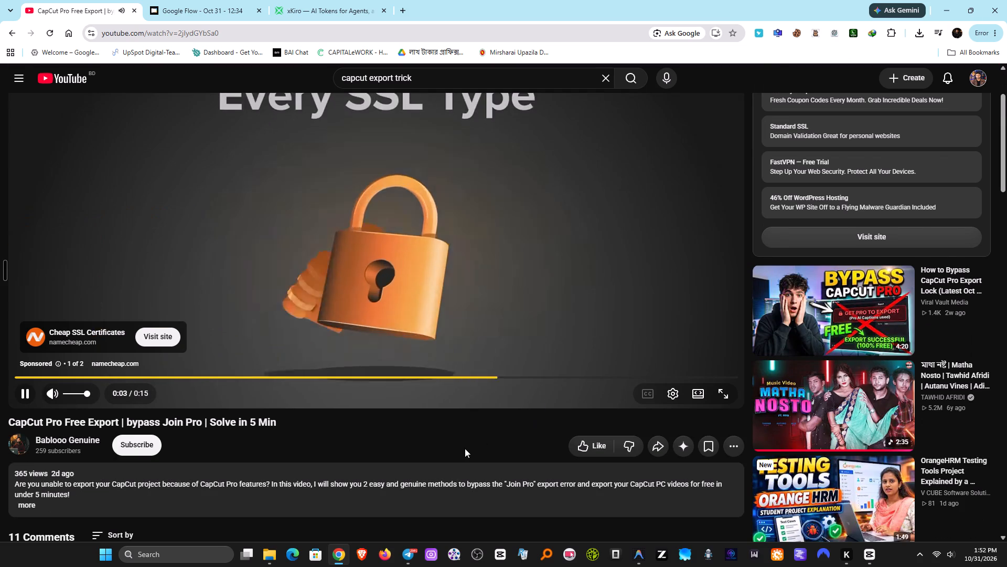
click(706, 362)
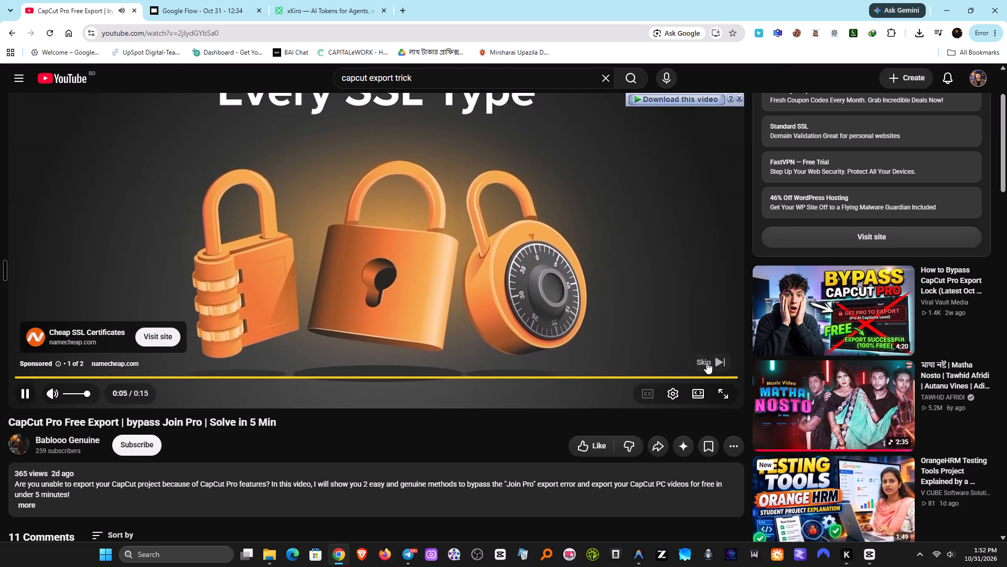
scroll(412, 459, up, 4)
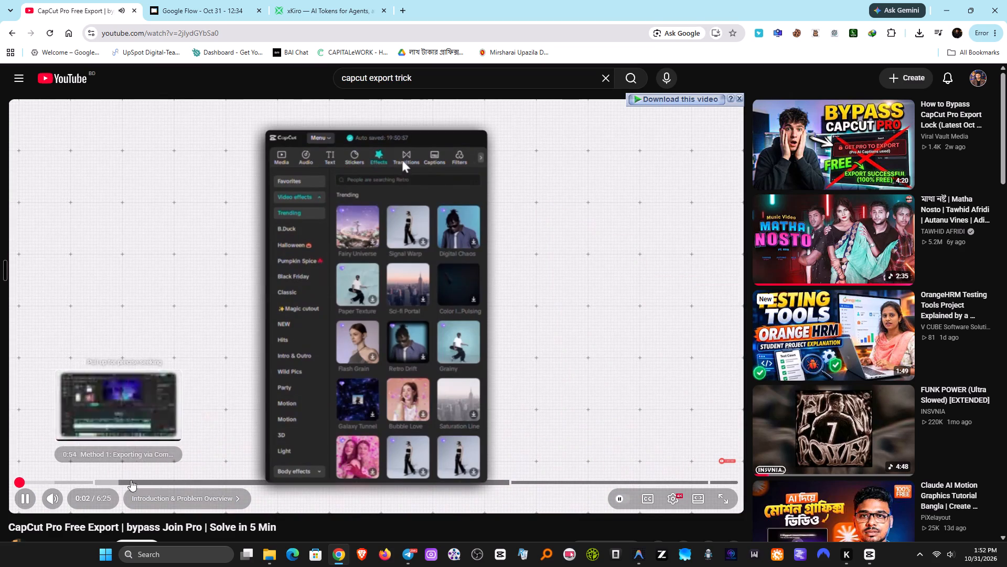
Skim the tutorial's Method 1 chapter for how the combination folder's video is reused in the project, pausing at about 3:53.
click(170, 480)
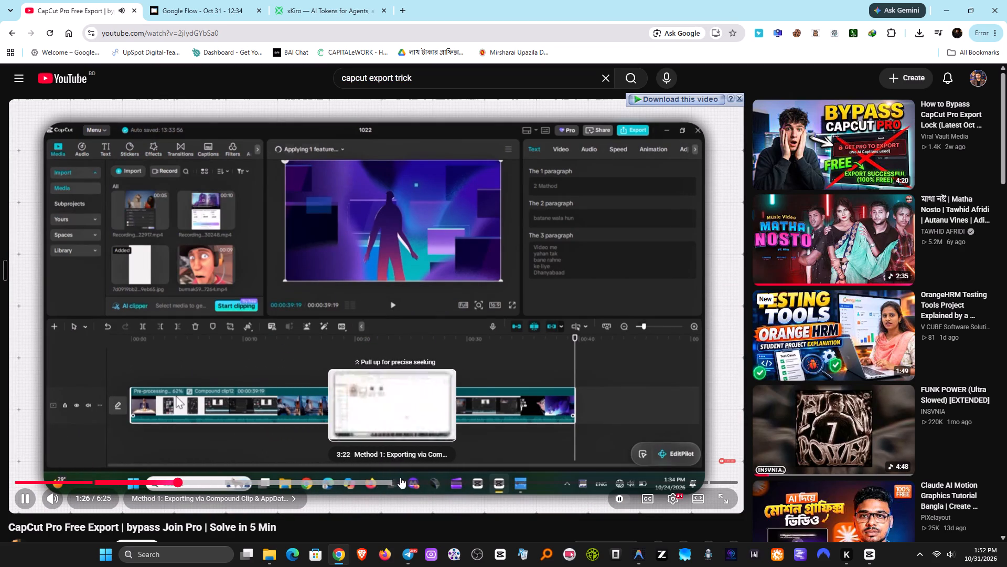
click(445, 477)
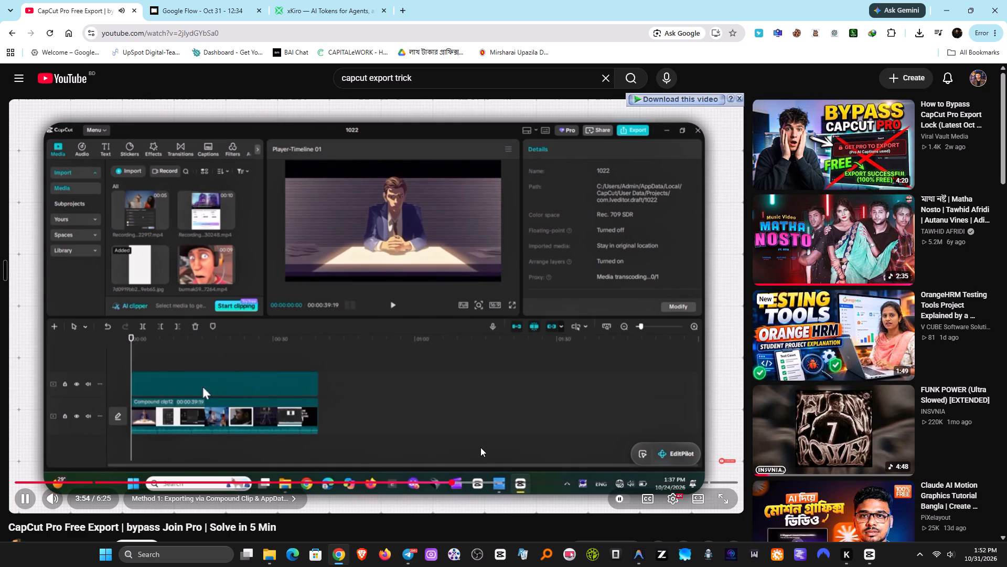
click(427, 480)
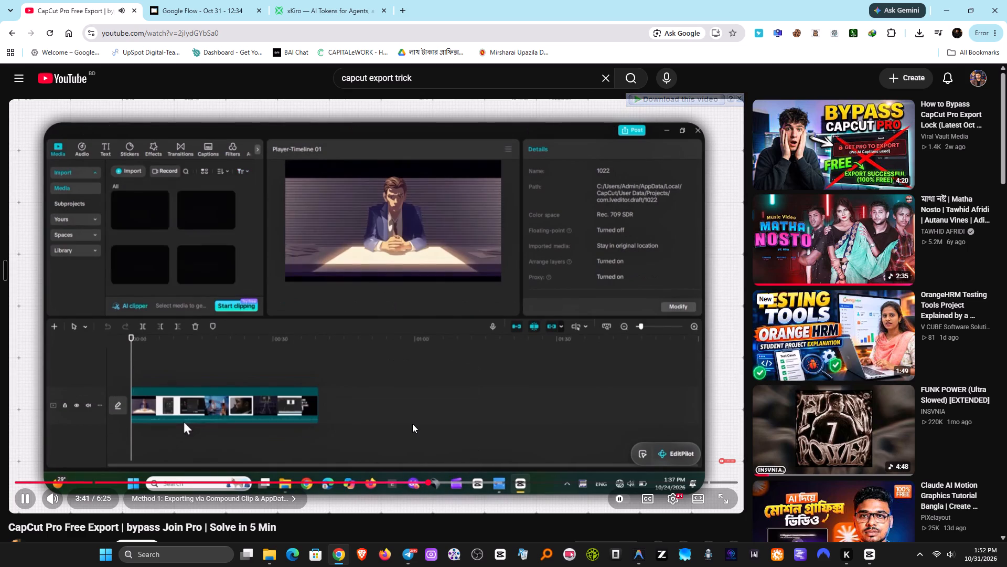
click(406, 480)
scroll(405, 423, down, 3)
scroll(406, 424, up, 2)
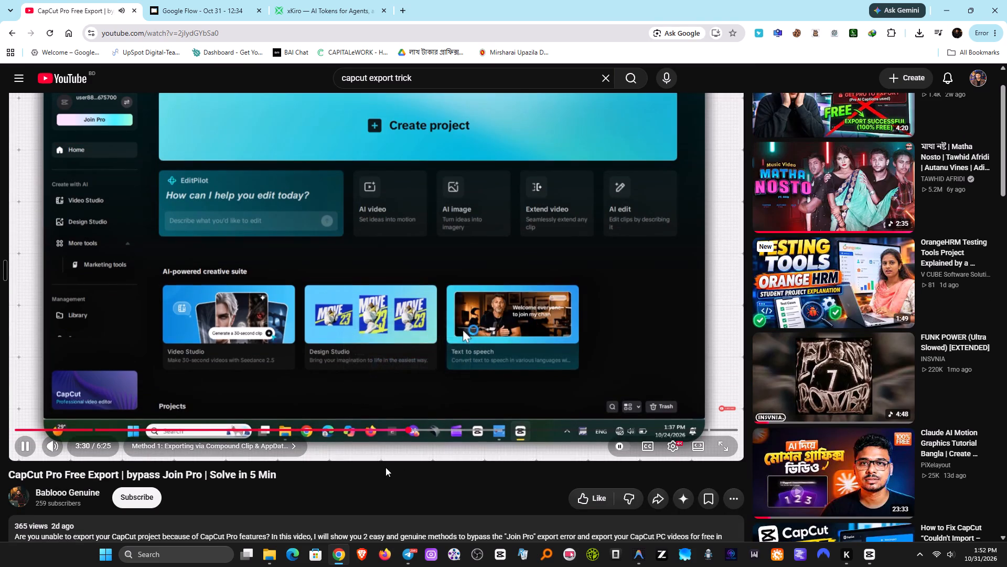
click(368, 427)
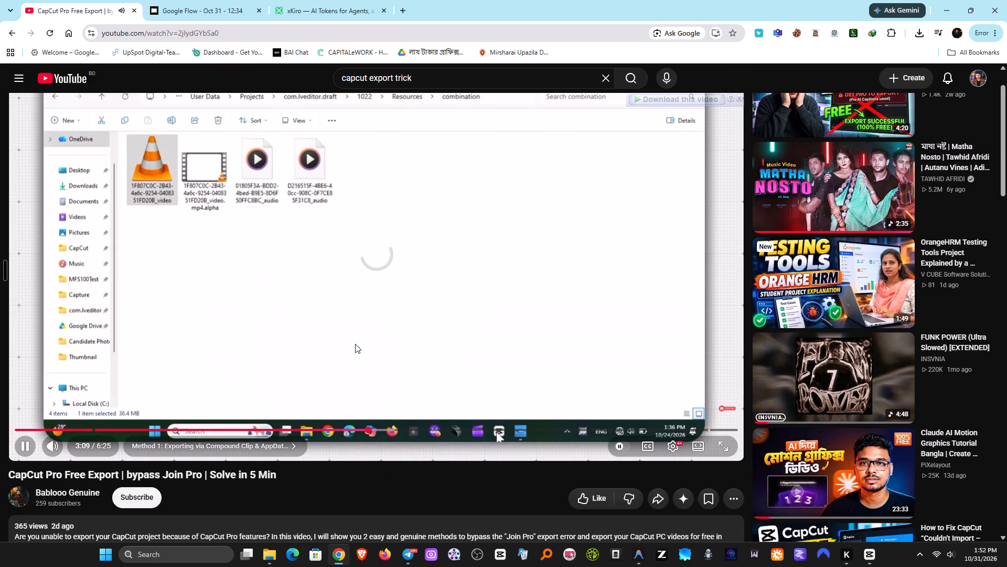
scroll(450, 447, up, 2)
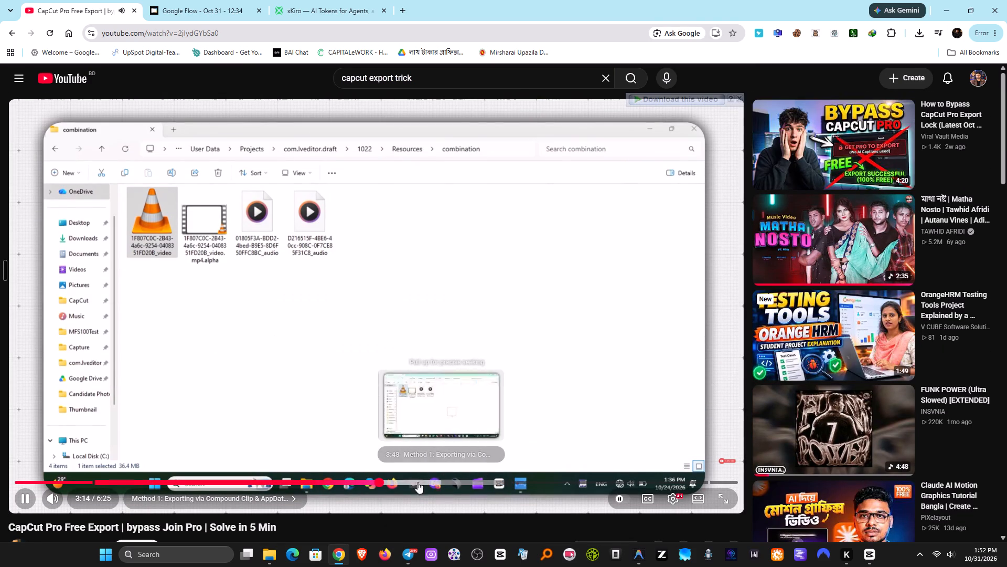
click(401, 480)
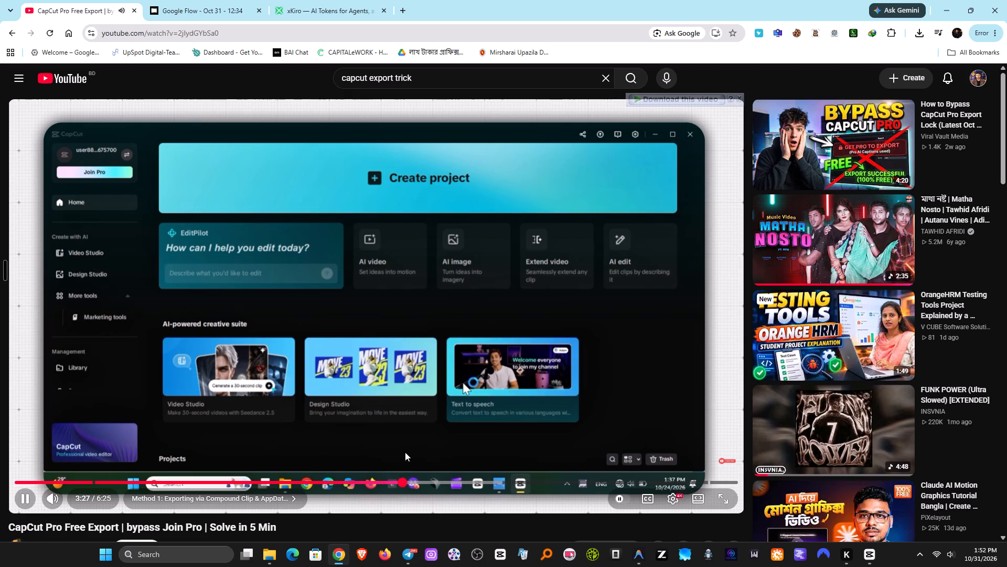
click(417, 483)
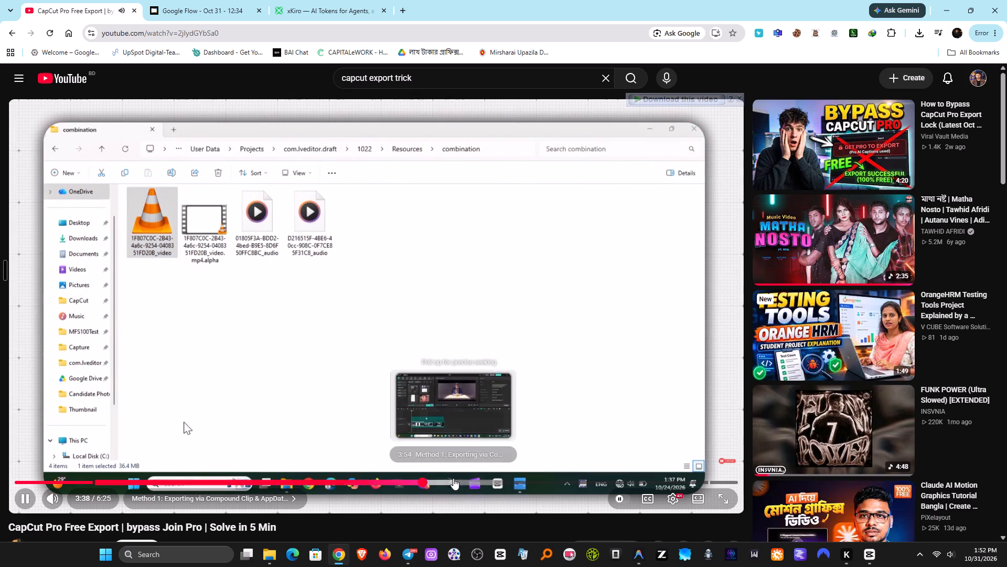
click(435, 483)
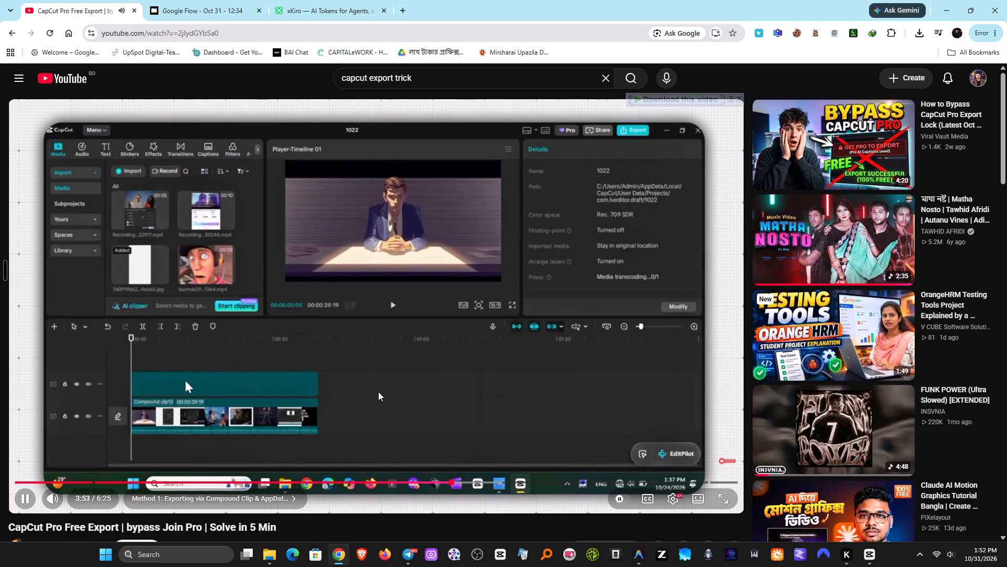
click(380, 386)
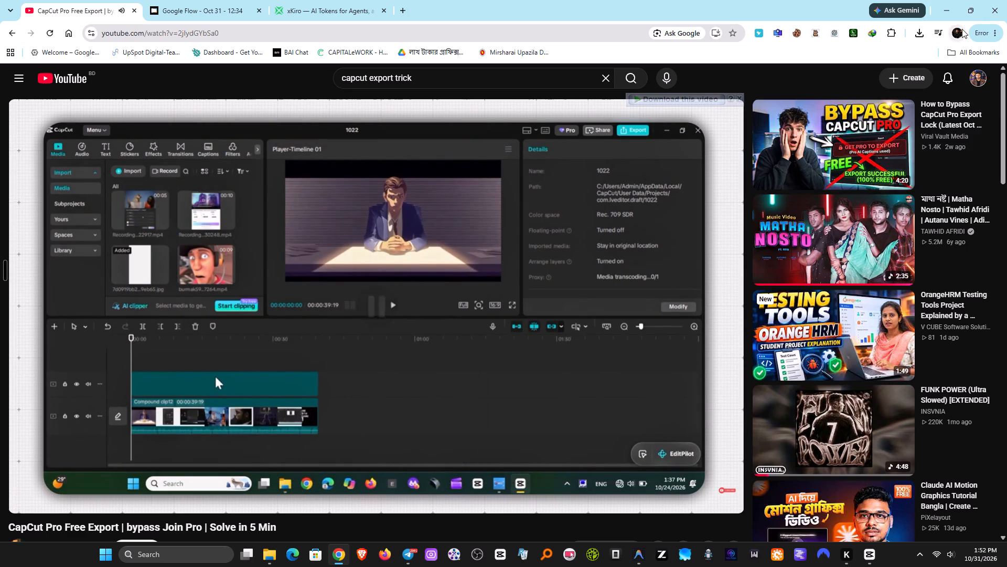
Minimize Chrome and return to the 1031 project in CapCut.
click(945, 11)
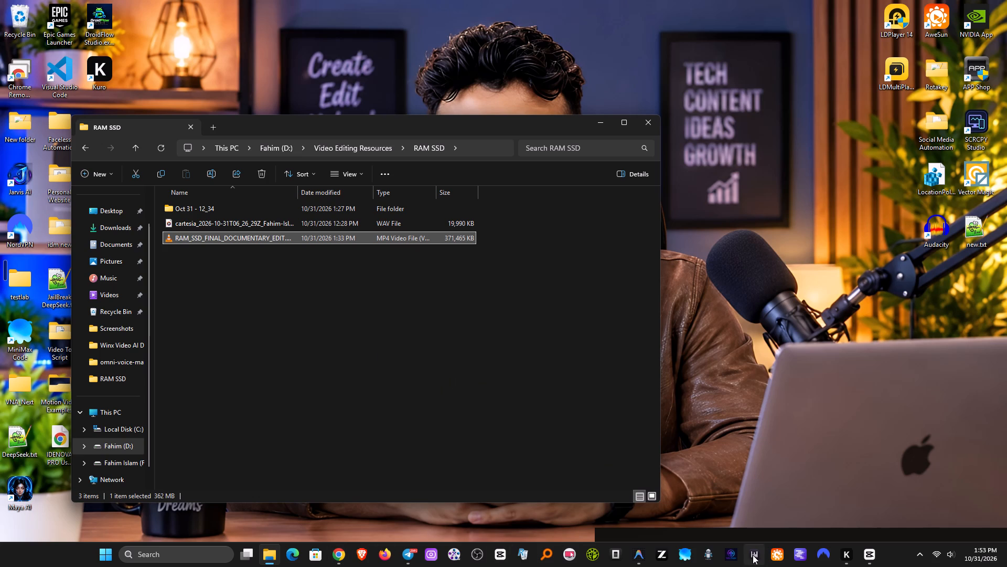
click(870, 551)
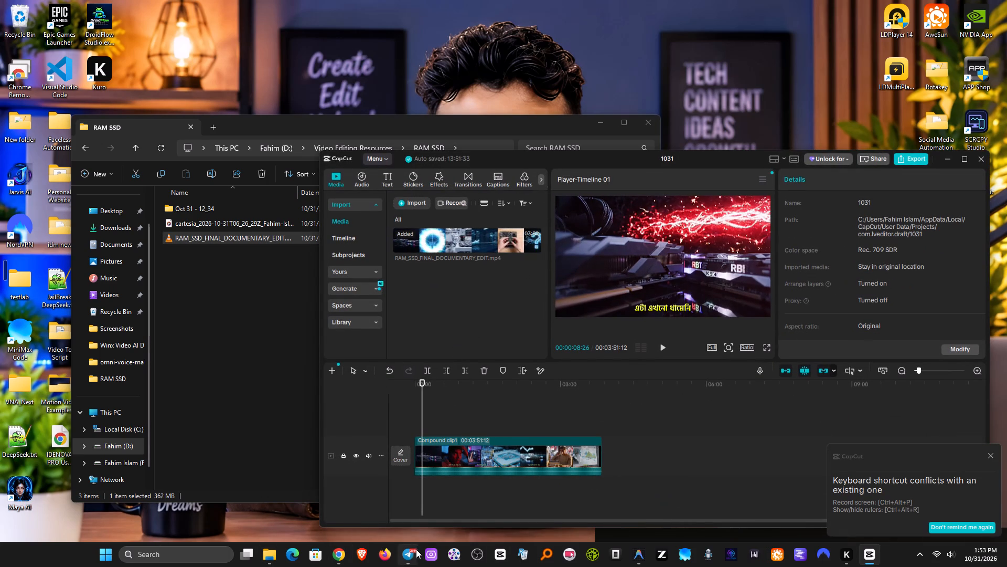
Search for 1031 in Everything and open that CapCut project folder's Resources > combination subfolder.
click(553, 555)
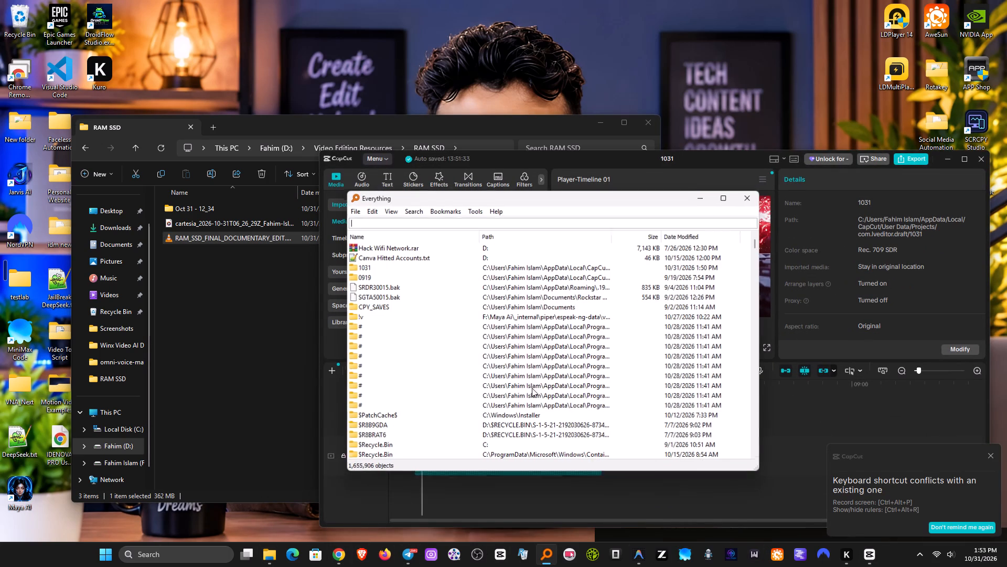
text(1031)
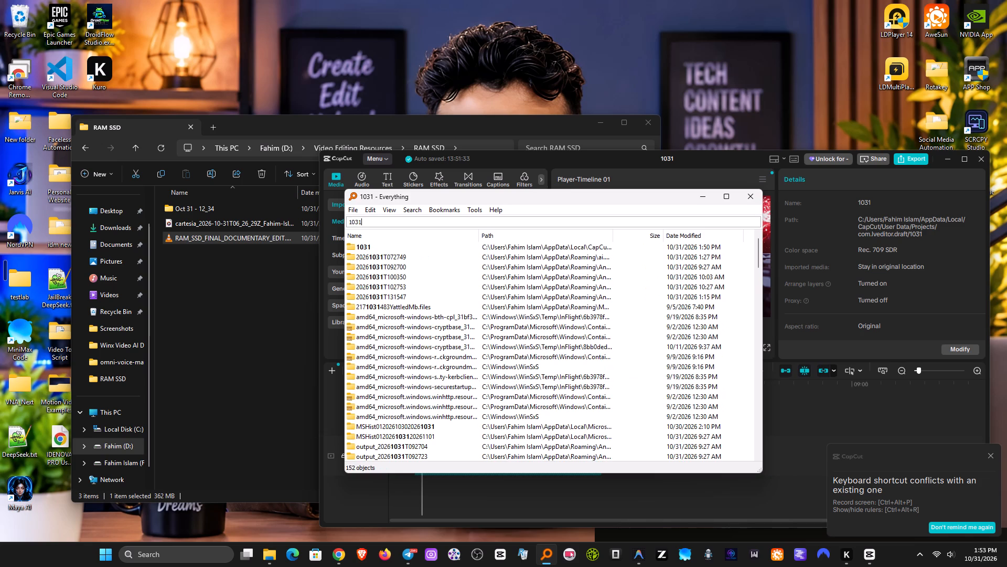
double_click(360, 247)
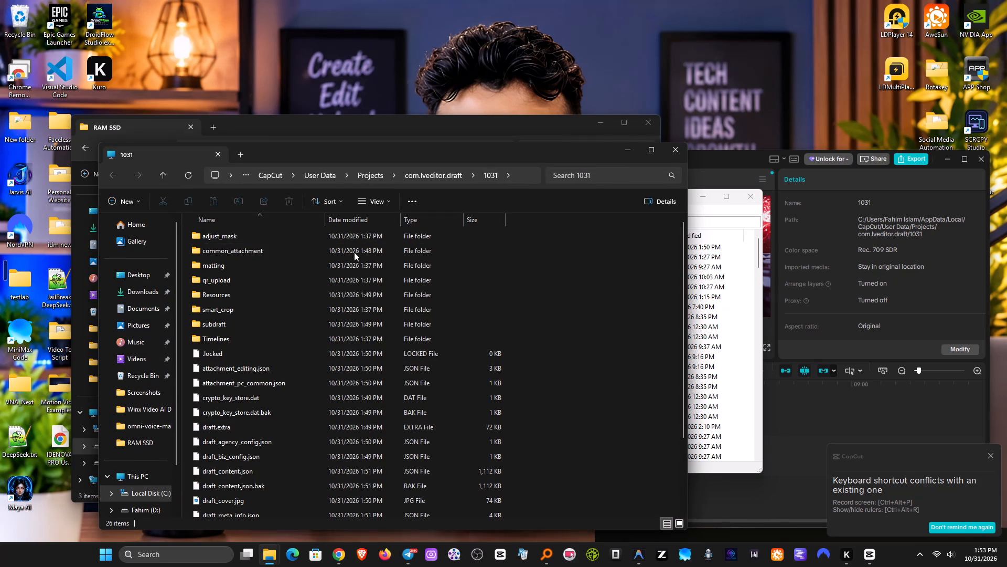
scroll(339, 338, down, 6)
scroll(340, 337, up, 7)
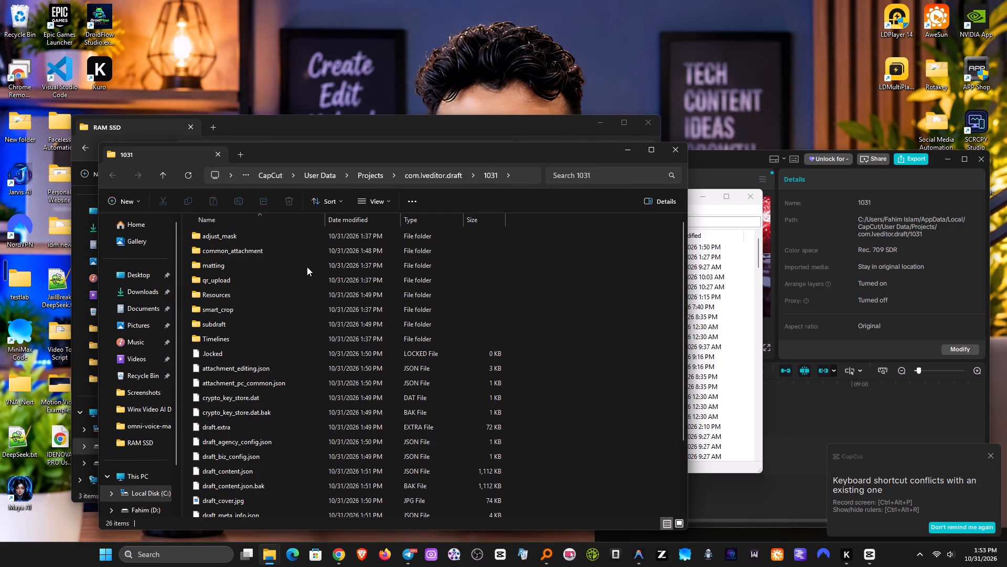
scroll(270, 390, down, 7)
scroll(299, 387, up, 7)
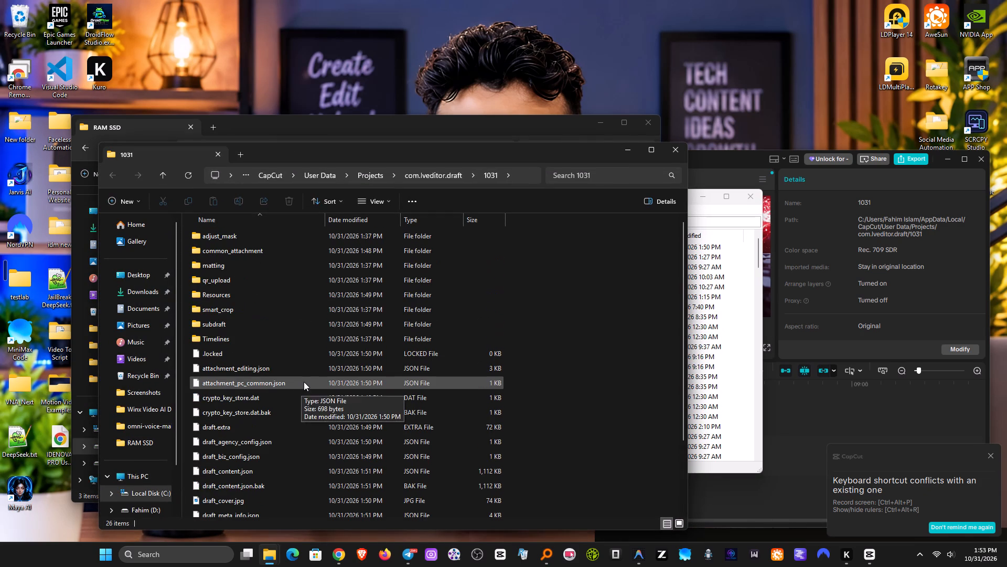
double_click(241, 296)
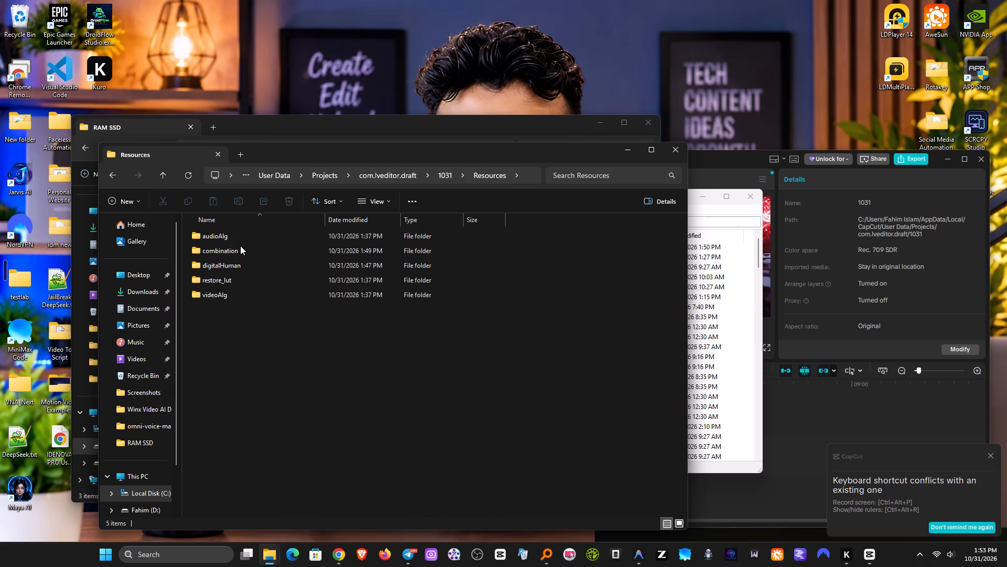
double_click(237, 251)
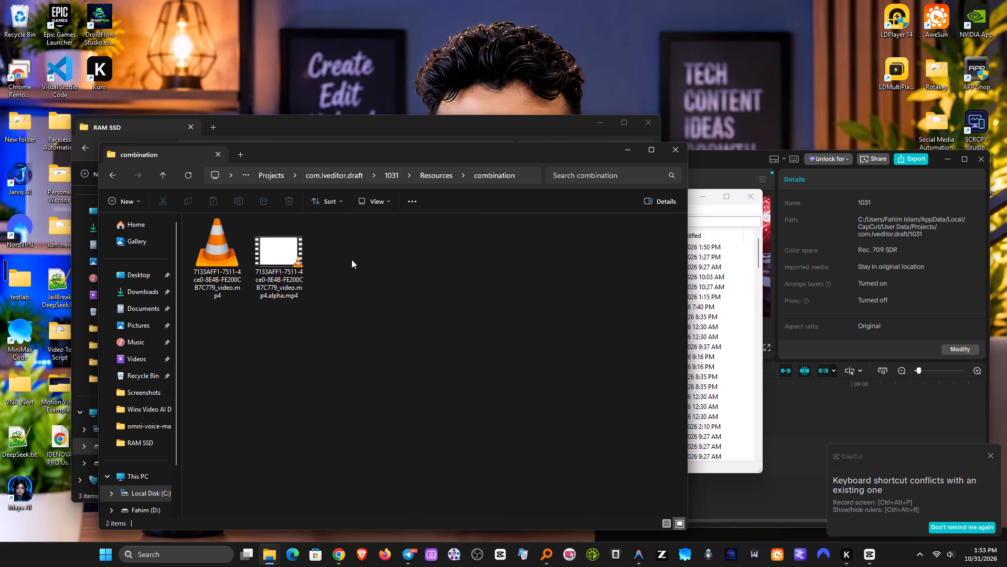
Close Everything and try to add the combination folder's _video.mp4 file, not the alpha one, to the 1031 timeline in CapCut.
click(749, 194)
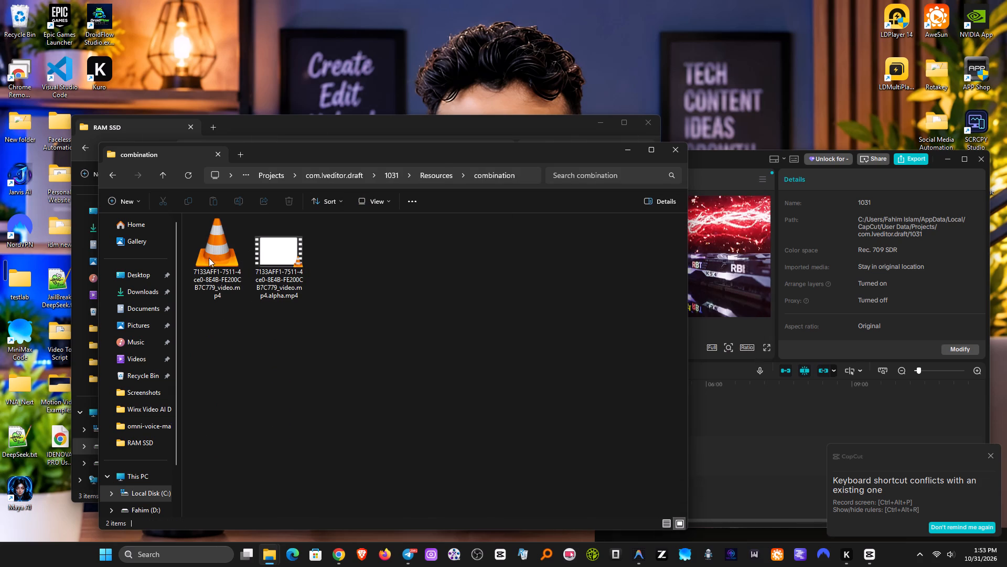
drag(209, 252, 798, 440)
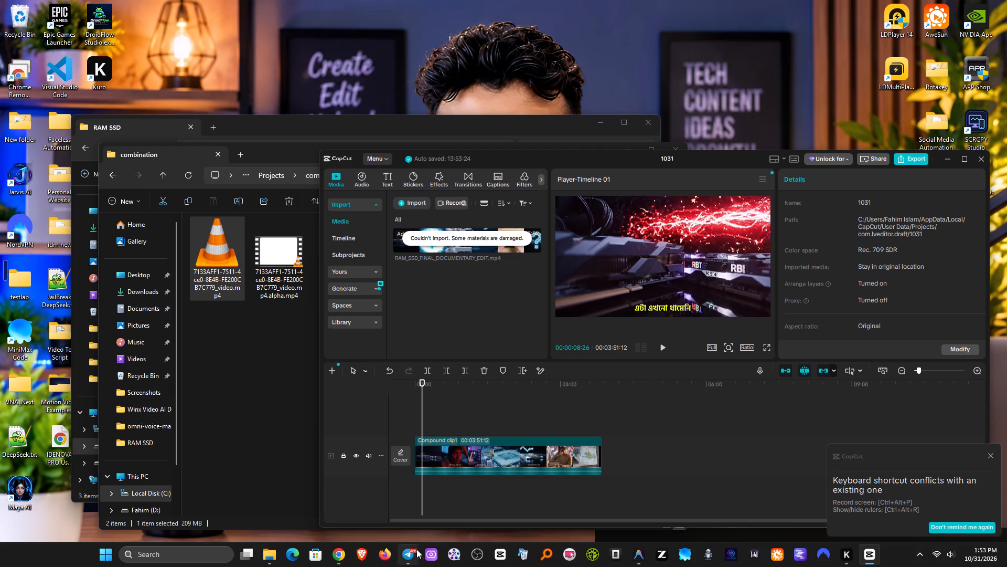
Resume the export tutorial in Chrome and skim the rest of Method 1 up to the start of Method 2 on the VPN server.
click(339, 553)
click(355, 354)
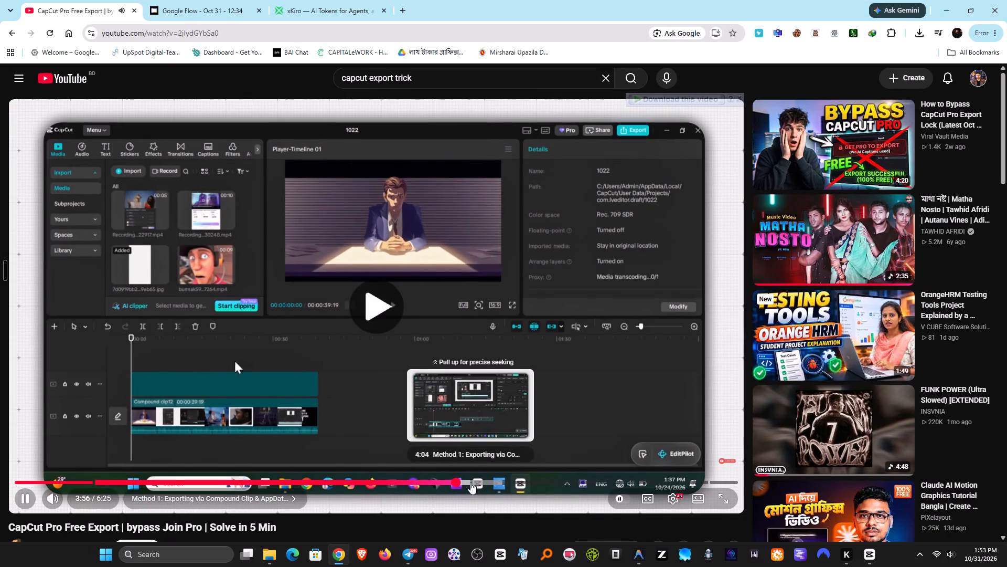
click(470, 482)
click(490, 481)
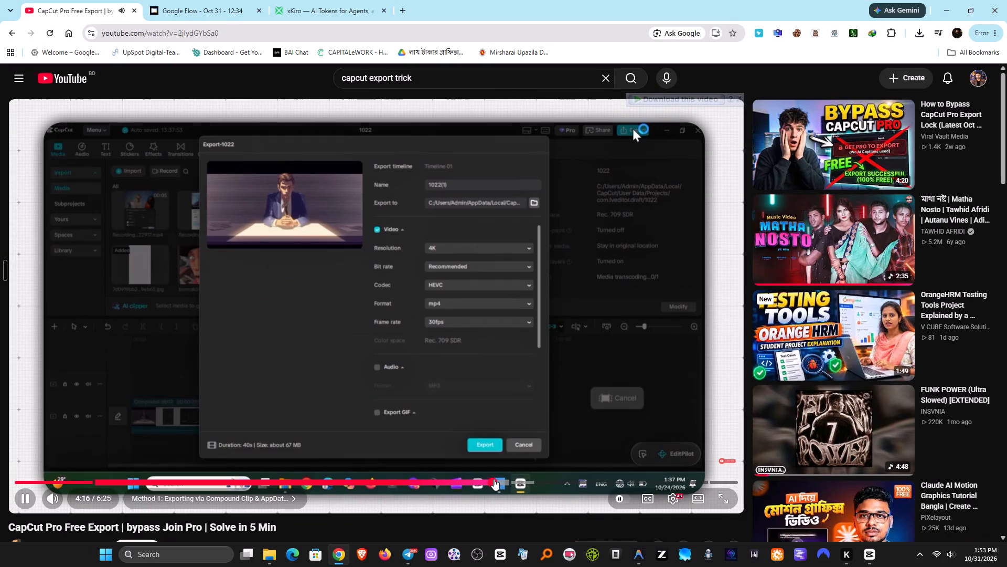
click(519, 477)
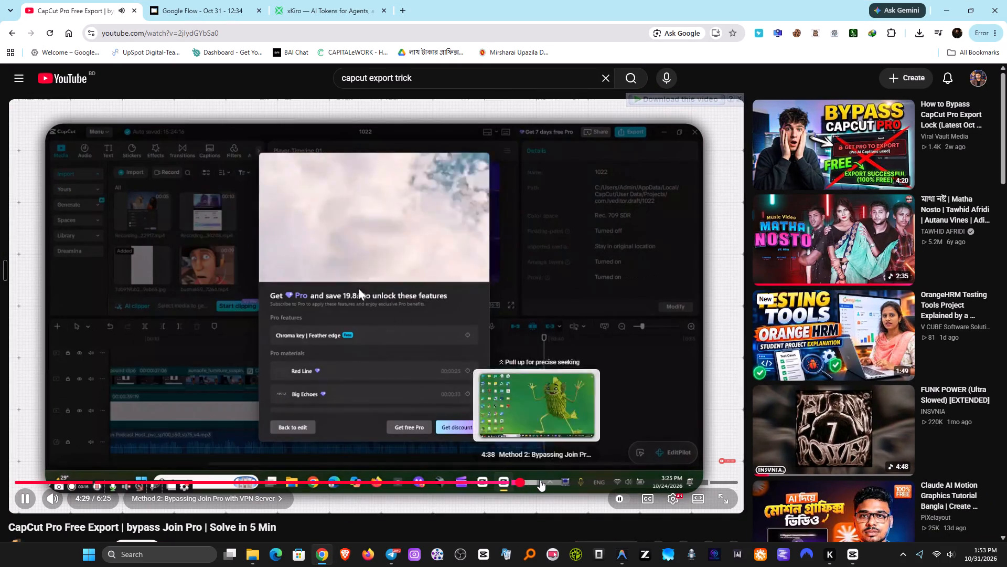
drag(516, 478, 506, 479)
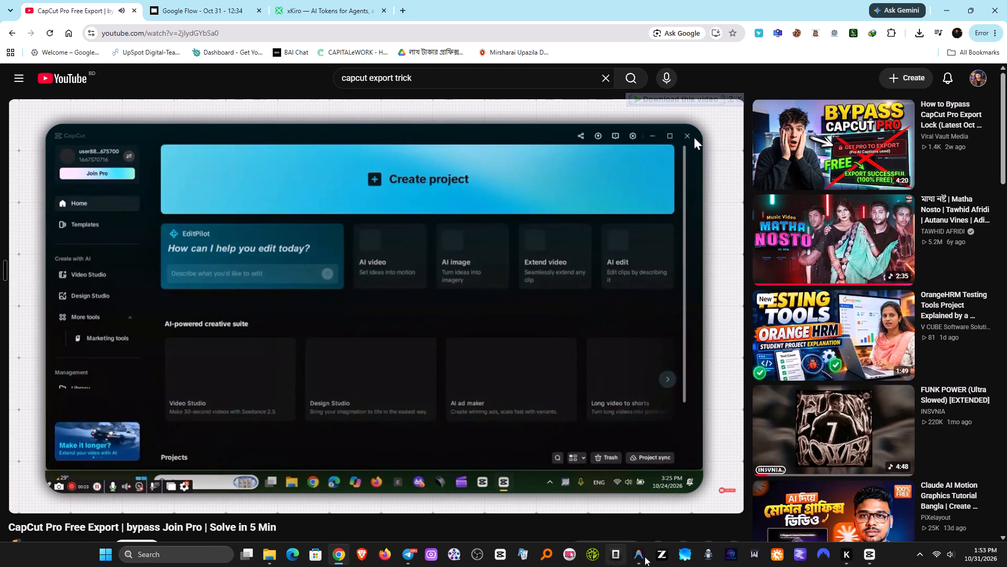
Close the 1031 project and exit CapCut completely.
click(868, 554)
click(978, 156)
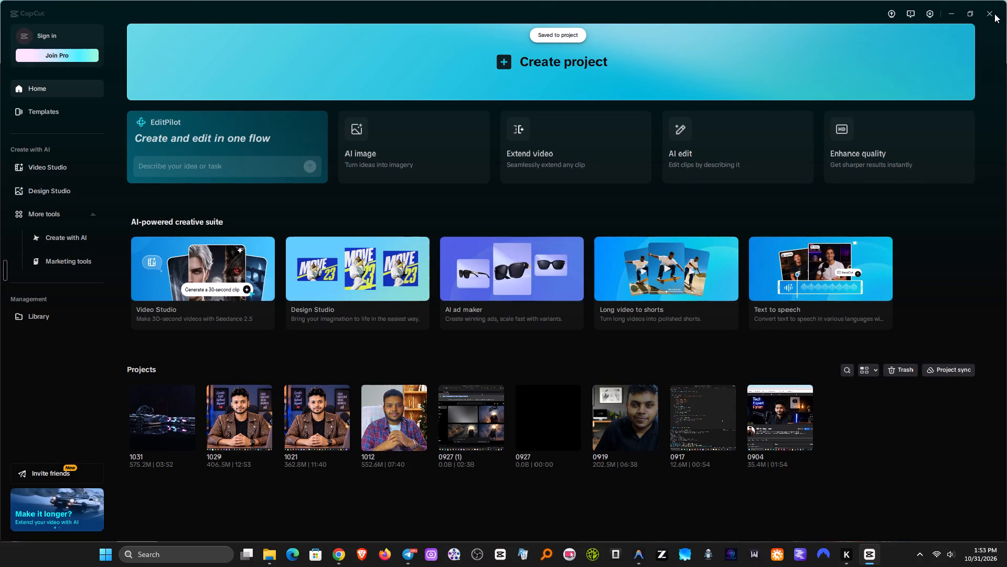
click(992, 14)
click(987, 15)
Continue watching the tutorial's Method 2 section on choosing a VPN server, at about 4:47.
click(485, 300)
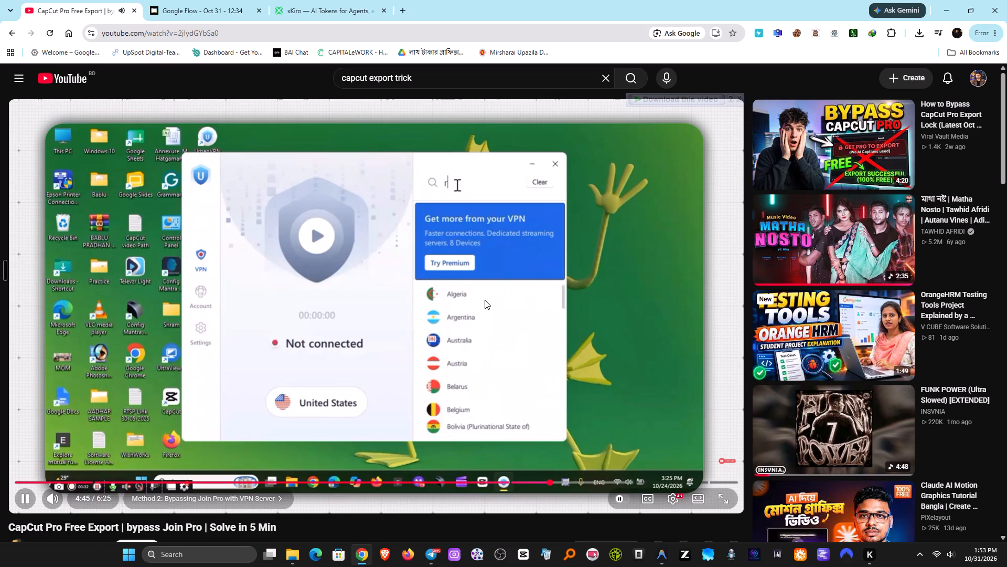
click(485, 300)
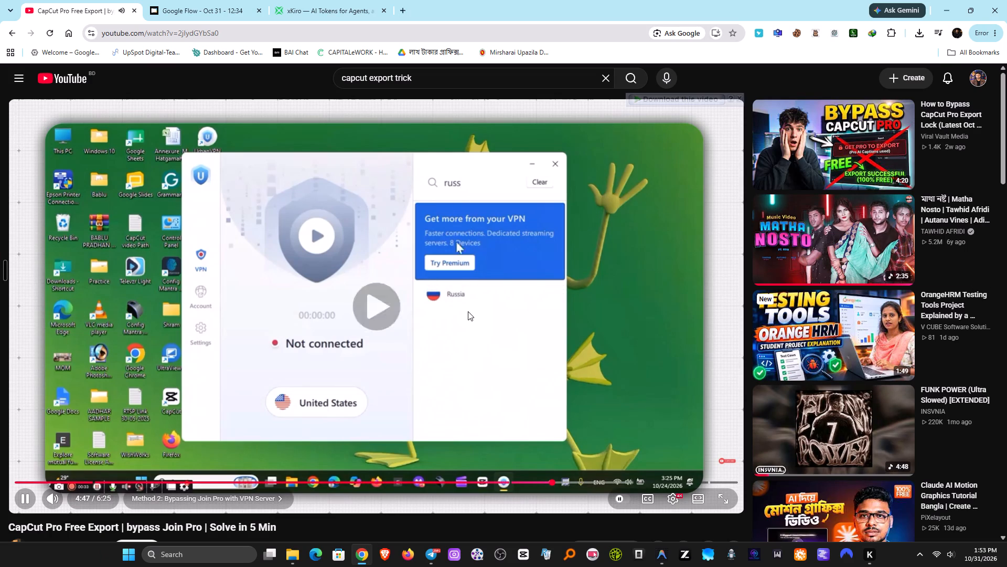